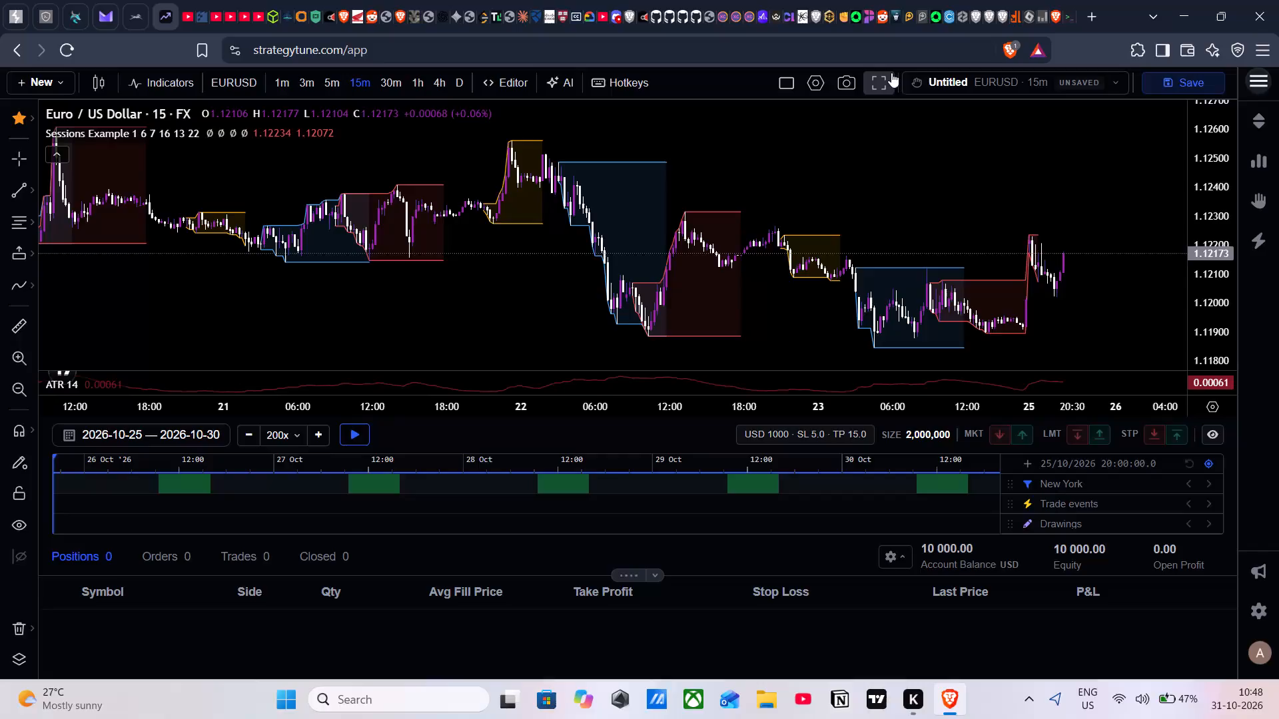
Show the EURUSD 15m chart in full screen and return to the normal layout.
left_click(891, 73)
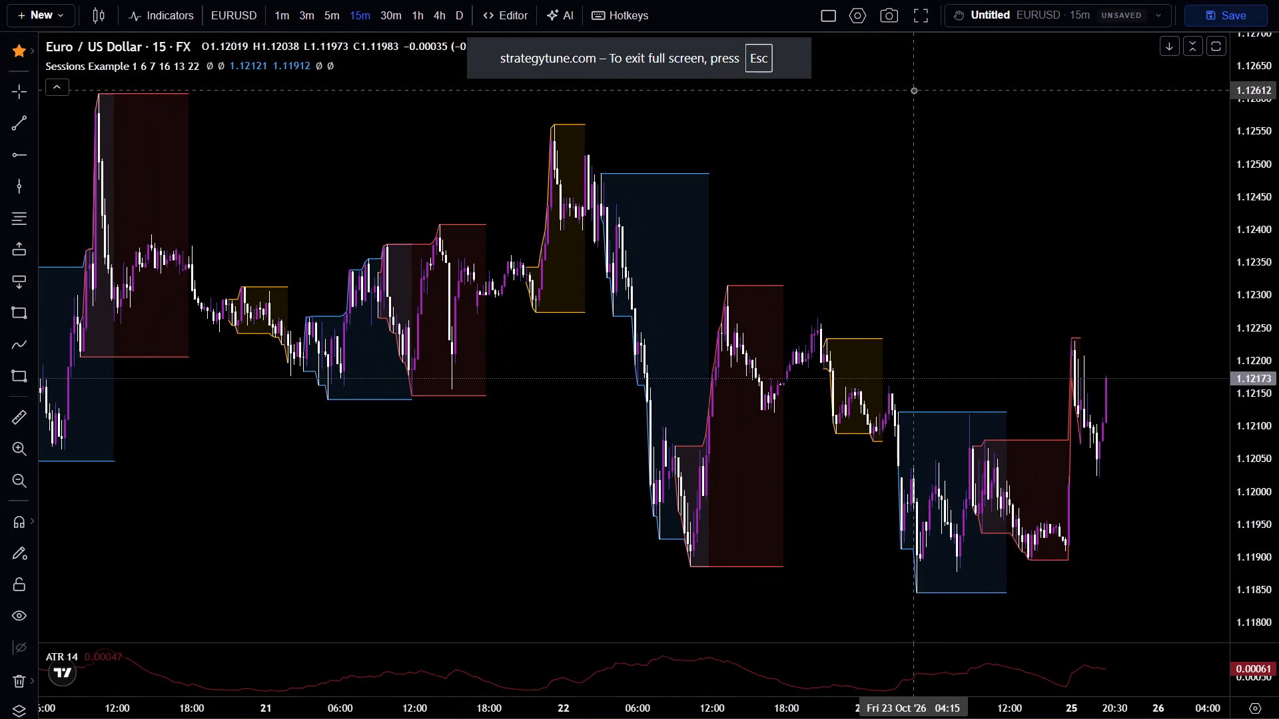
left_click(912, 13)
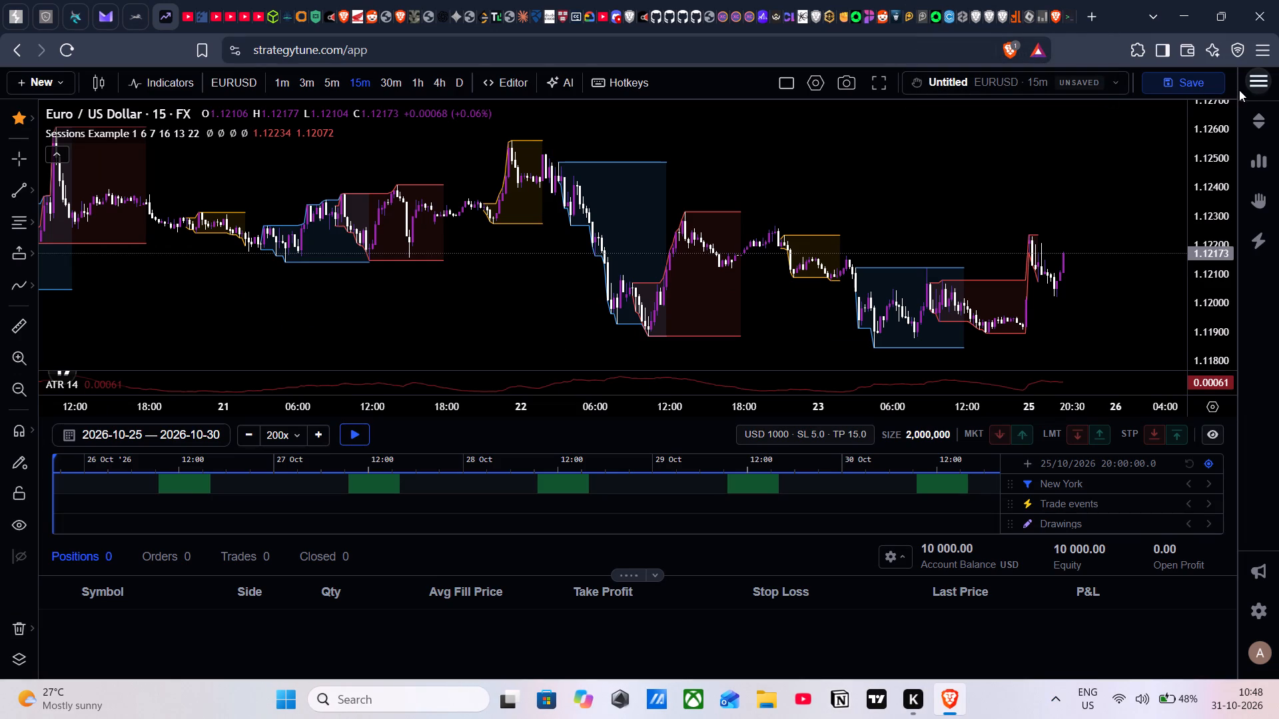
Open the saved manual EURUSD 1m session covering Jan 1, 2023 to Jan 11, 2023 and show its chart in full screen.
left_click(1258, 203)
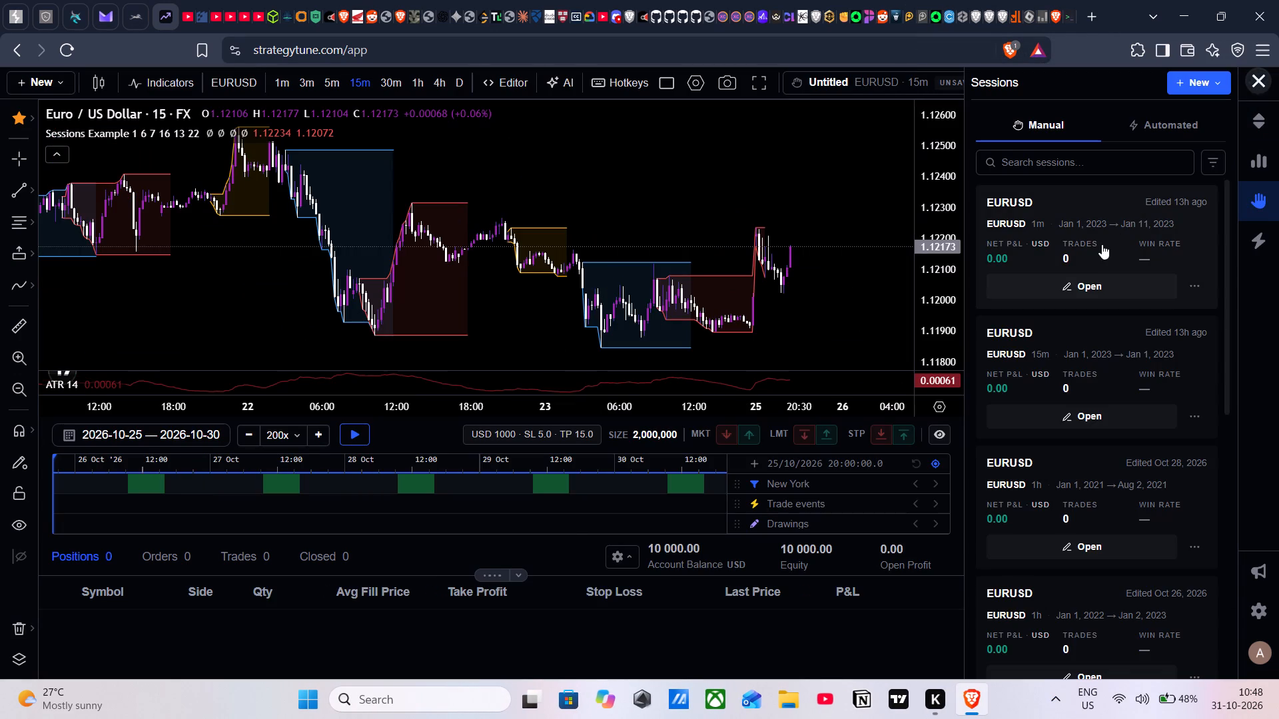
left_click(1067, 280)
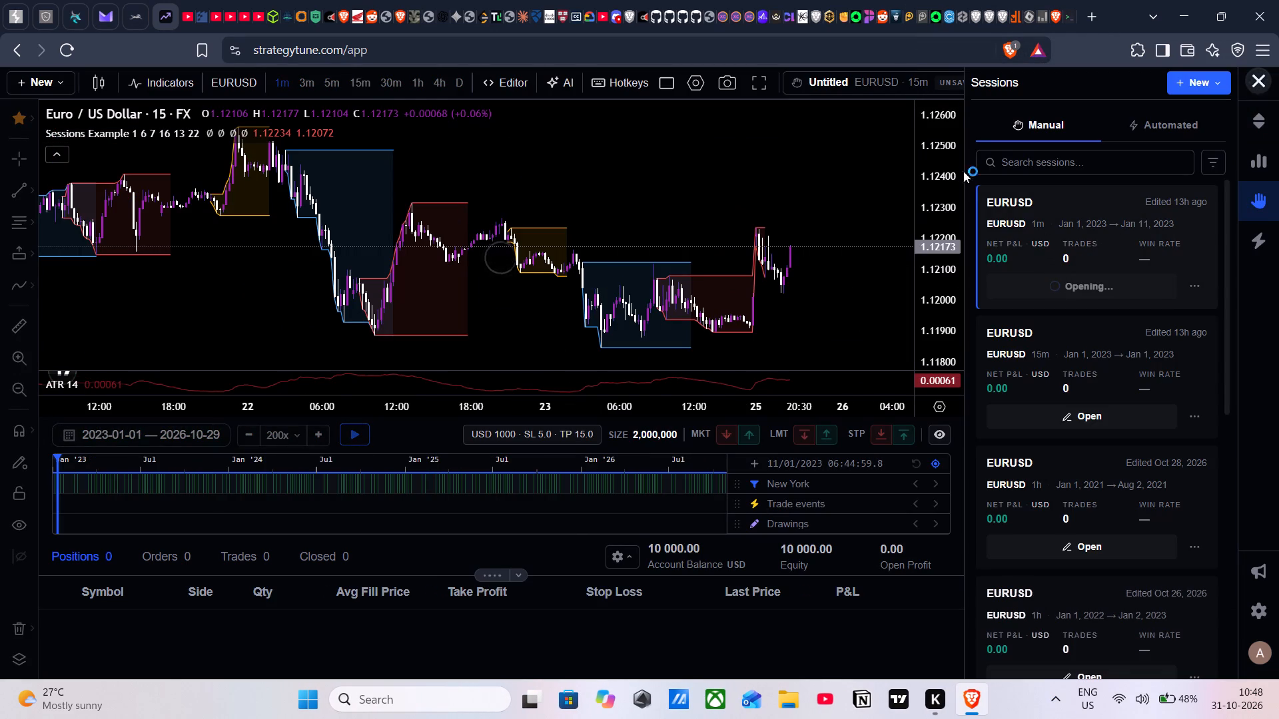
left_click(762, 90)
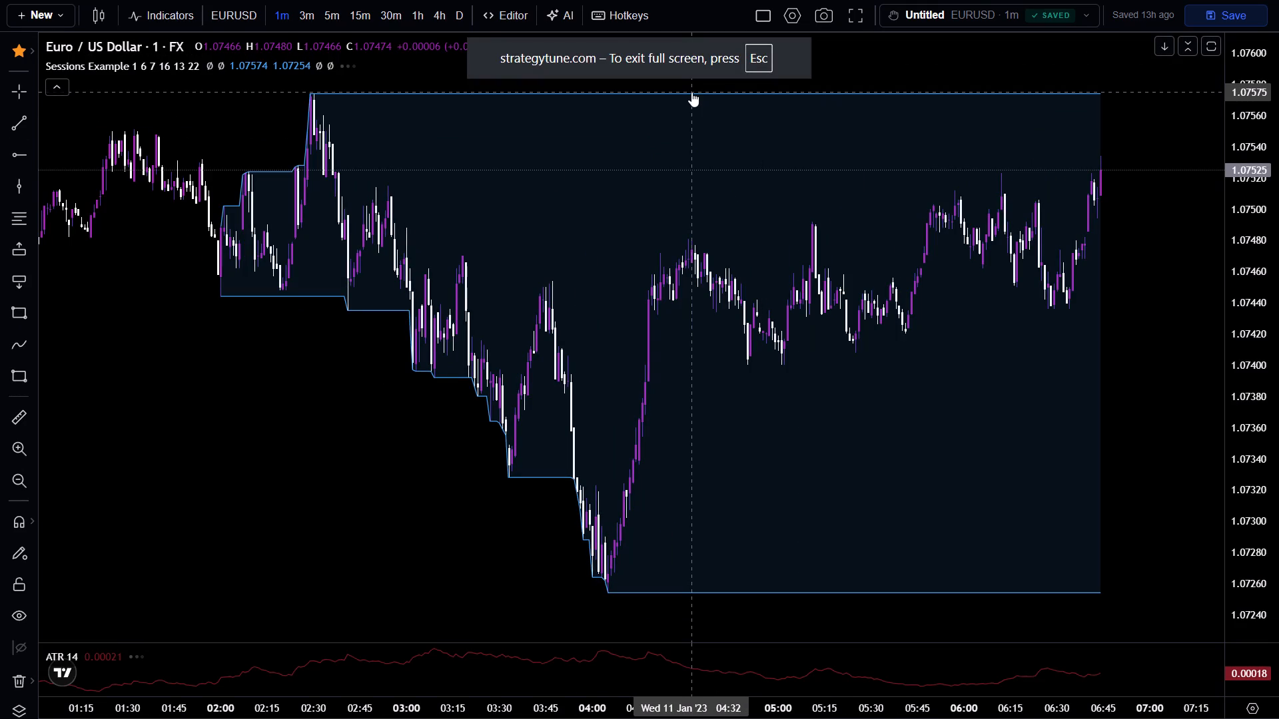
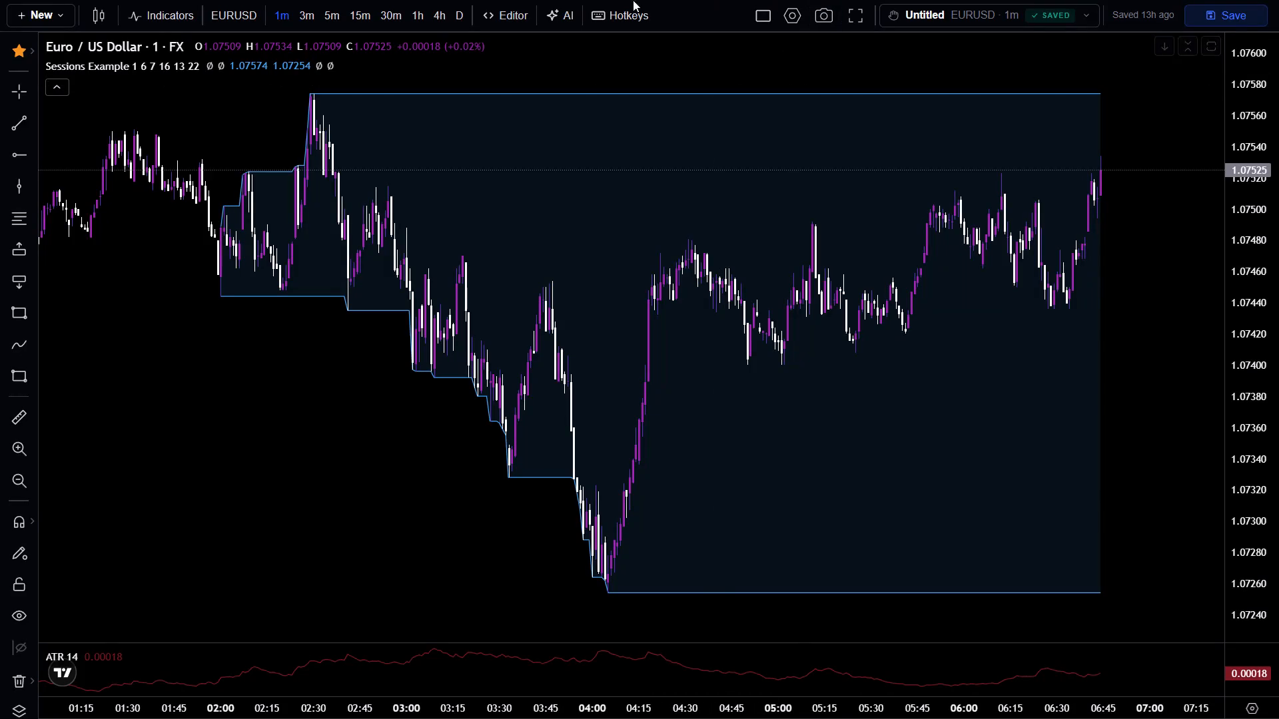
Switch the EURUSD chart to the 15m timeframe and on to 1h, focusing on the latest candles up to Jan 11.
left_click(365, 15)
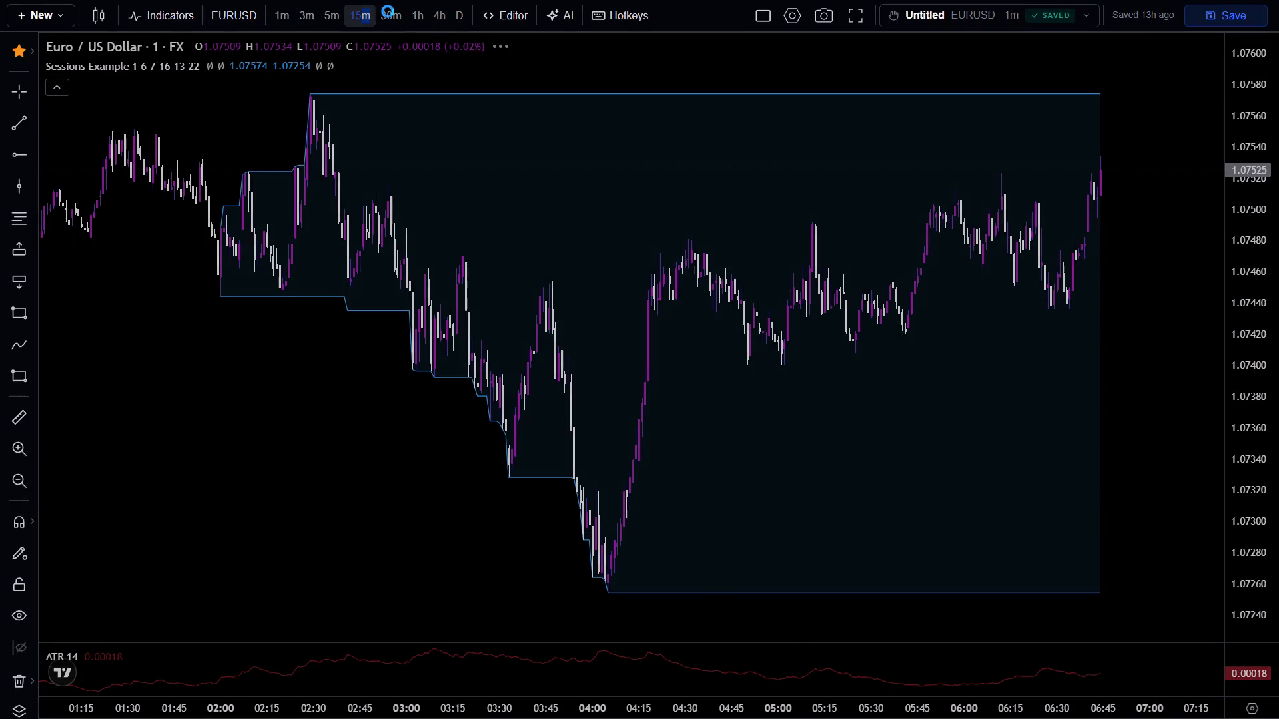
left_click(426, 18)
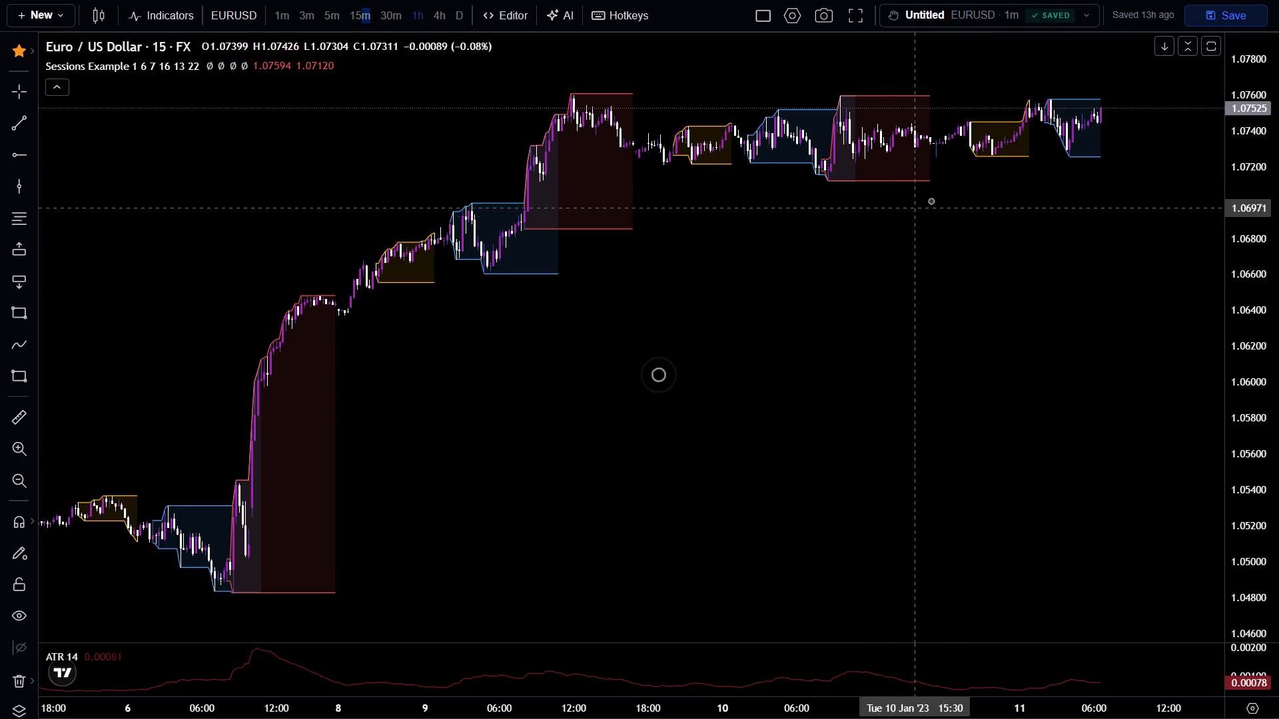
left_click_drag(970, 172, 899, 261)
left_click_drag(1278, 381, 1274, 367)
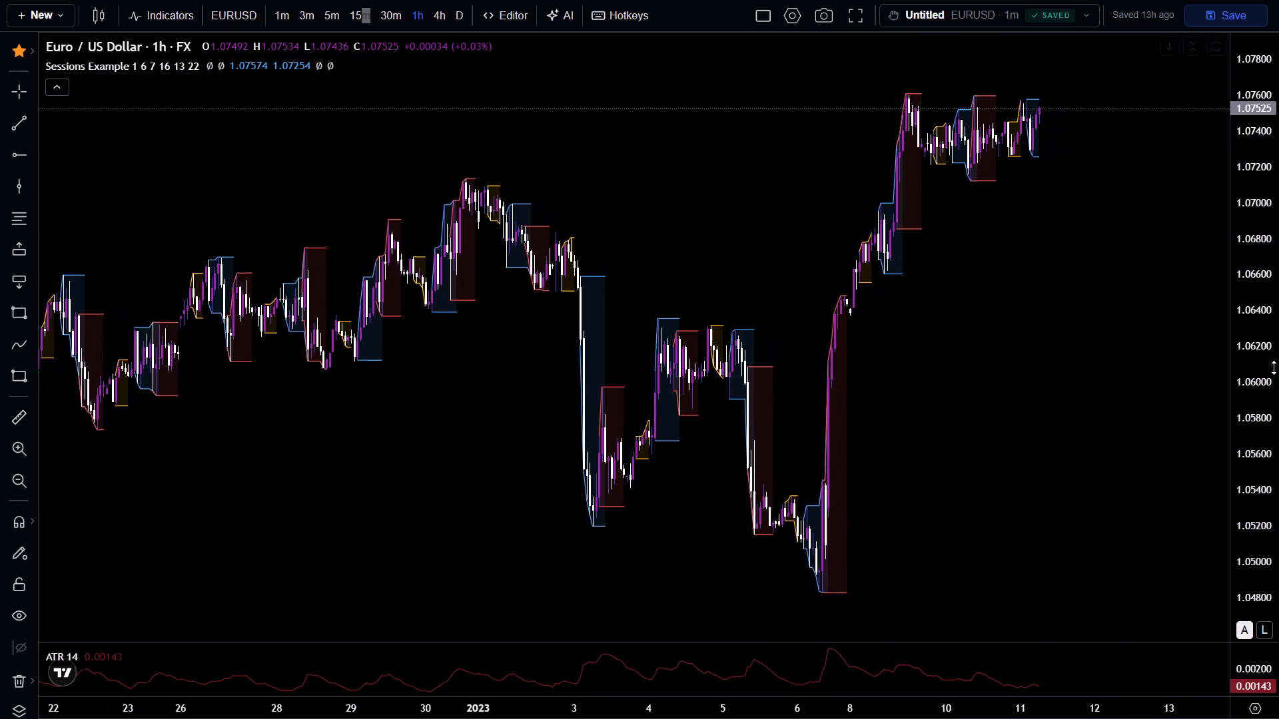
left_click_drag(1274, 367, 1241, 131)
scroll(1100, 137, "up", 7)
left_click_drag(959, 150, 969, 399)
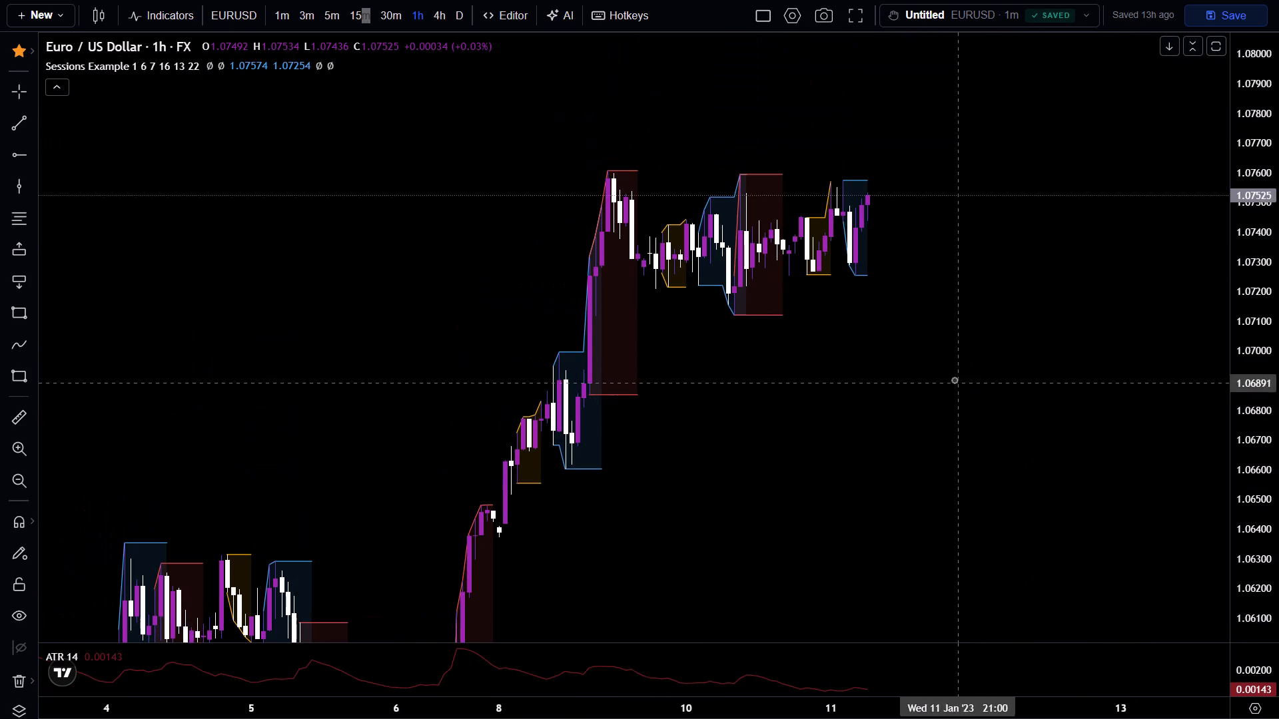
left_click_drag(1278, 365, 1278, 211)
scroll(1184, 249, "up", 2)
Play the 1h replay forward from Jan 11 at an increased speed and pause it at the start of Jan 12.
key("c")
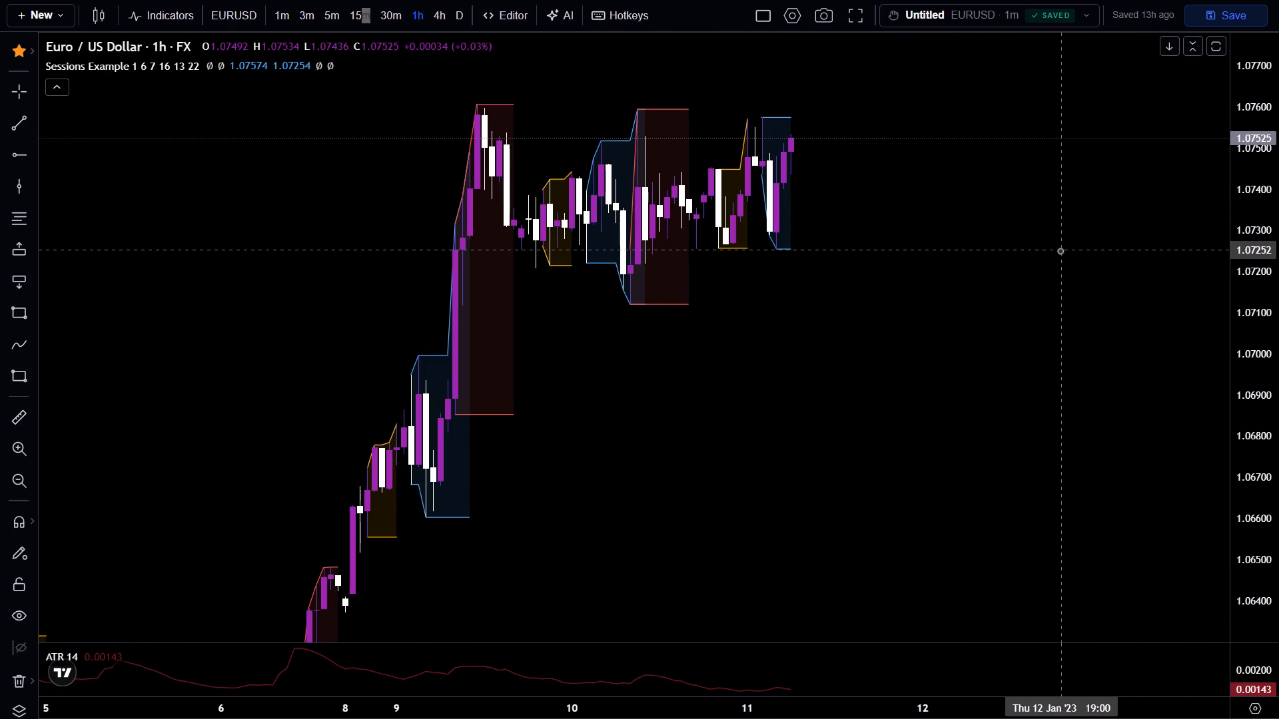
key("space")
key("Up")
key("Up")
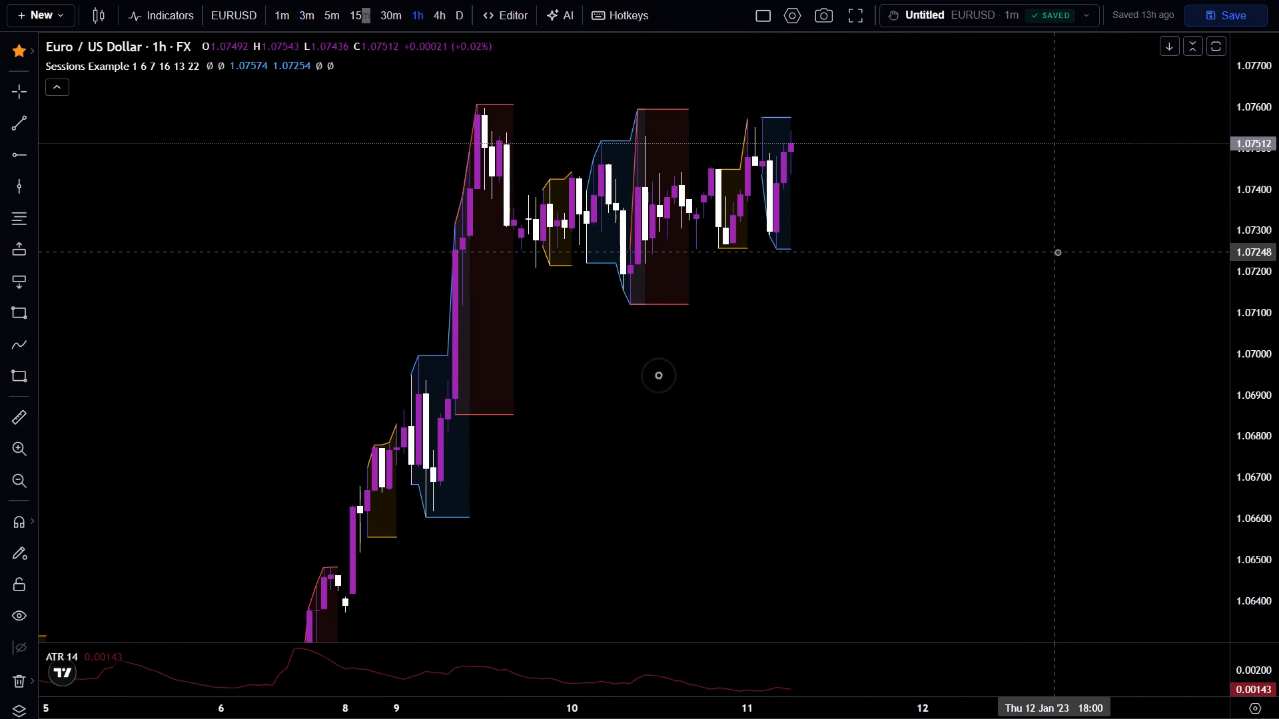
key("Up")
key("Up")
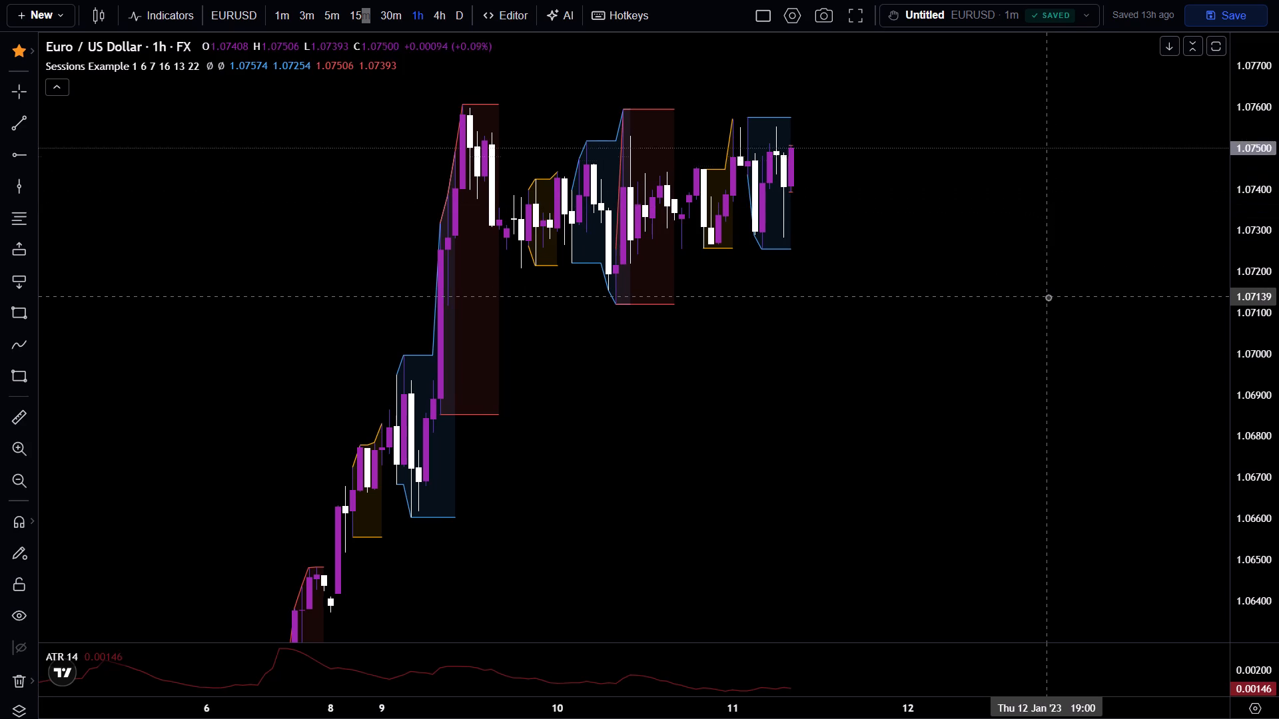
key("Up")
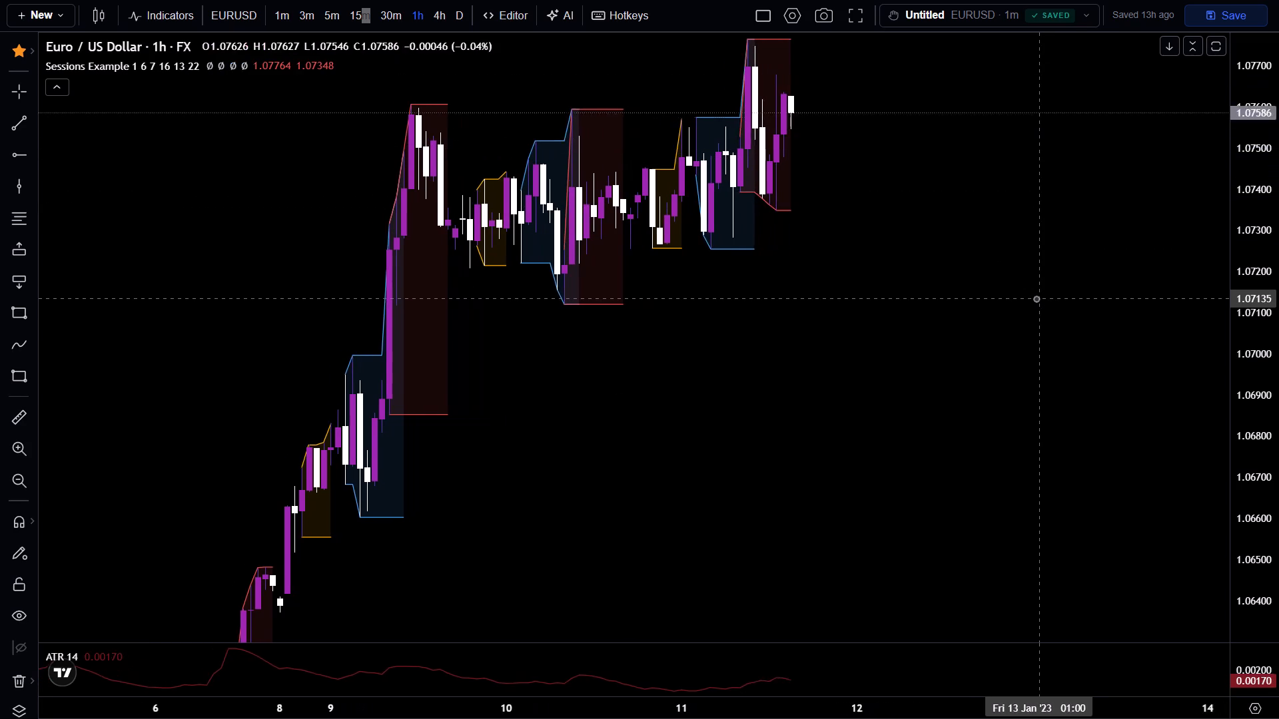
key("space")
Continue the 1h replay in short bursts through Jan 12 and pause it early on Jan 13.
left_click_drag(853, 145, 855, 445)
left_click_drag(1160, 427, 1220, 393)
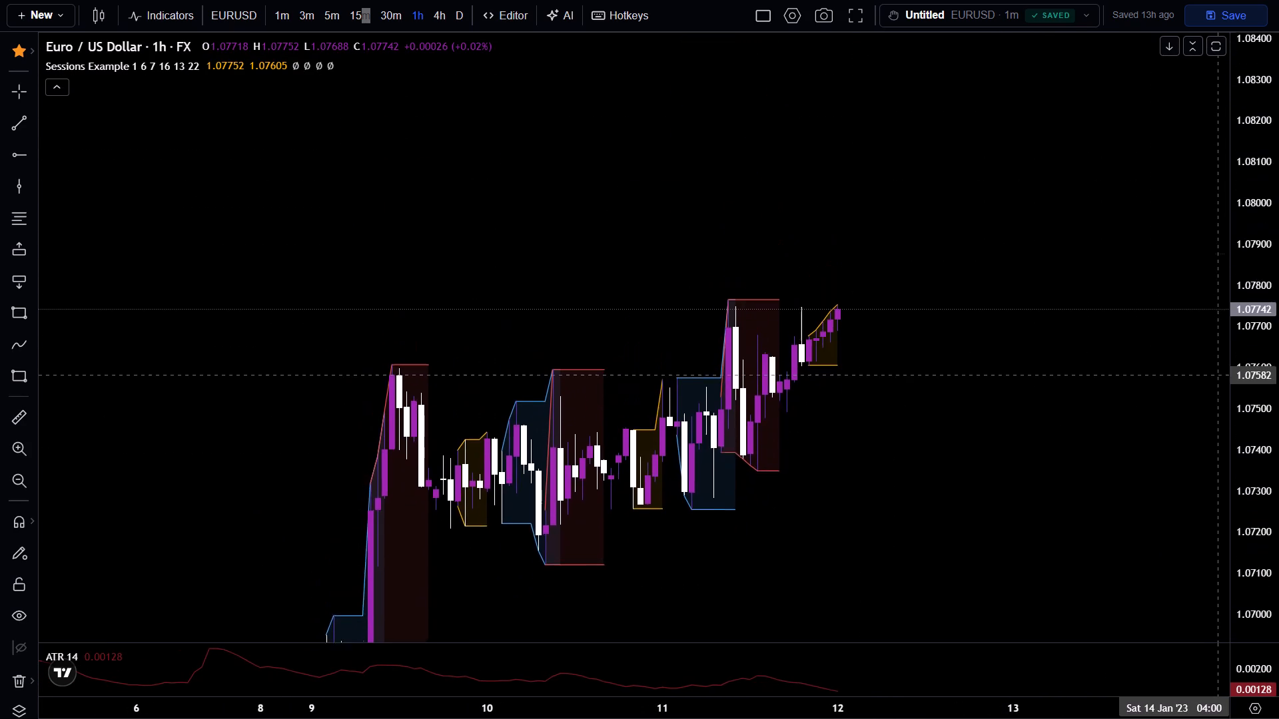
left_click_drag(1220, 393, 1220, 405)
left_click_drag(1278, 391, 1252, 58)
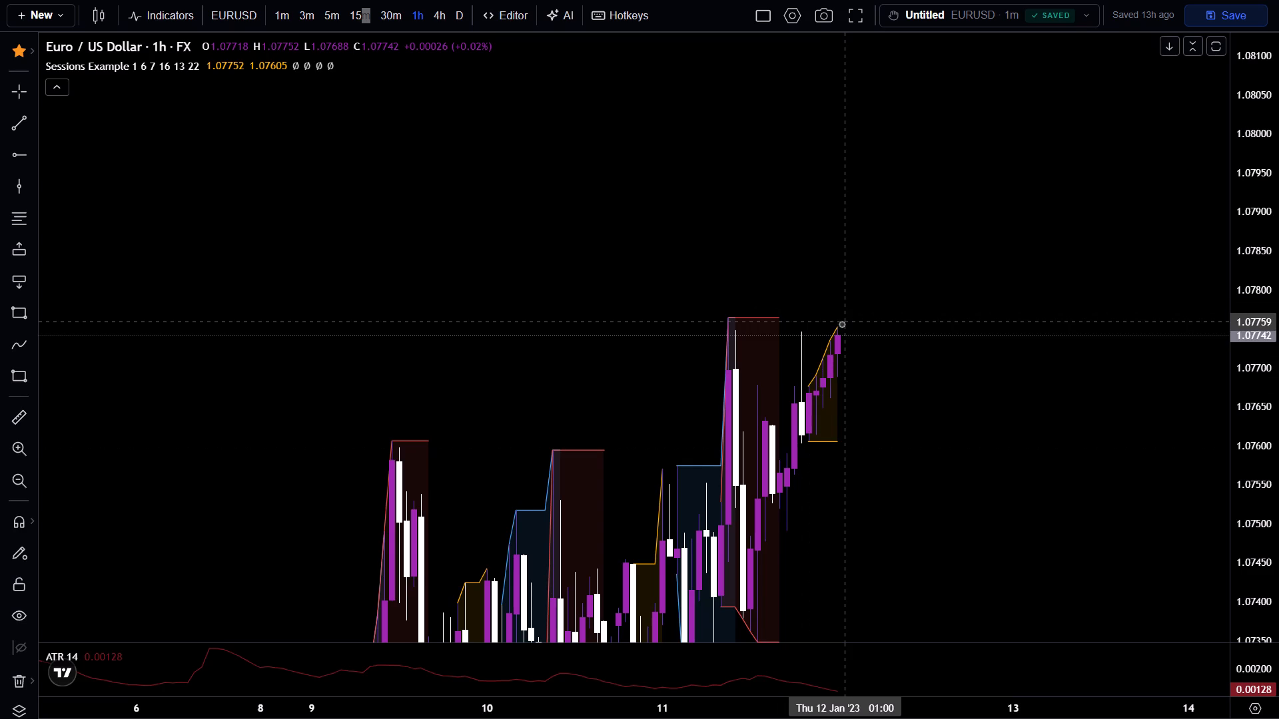
key("space")
key("space")
key("space")
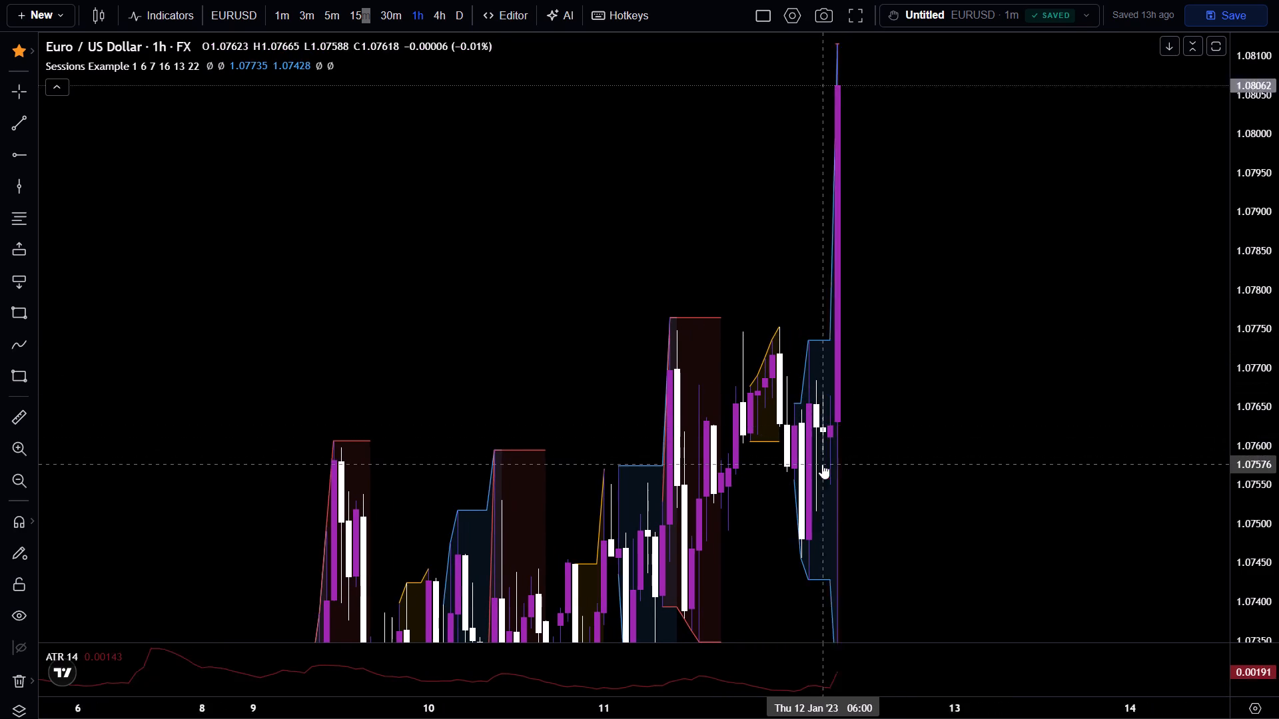
key("space")
scroll(1278, 155, "up", 1)
left_click_drag(1278, 173, 1274, 417)
key("space")
left_click_drag(1123, 261, 1136, 583)
key("space")
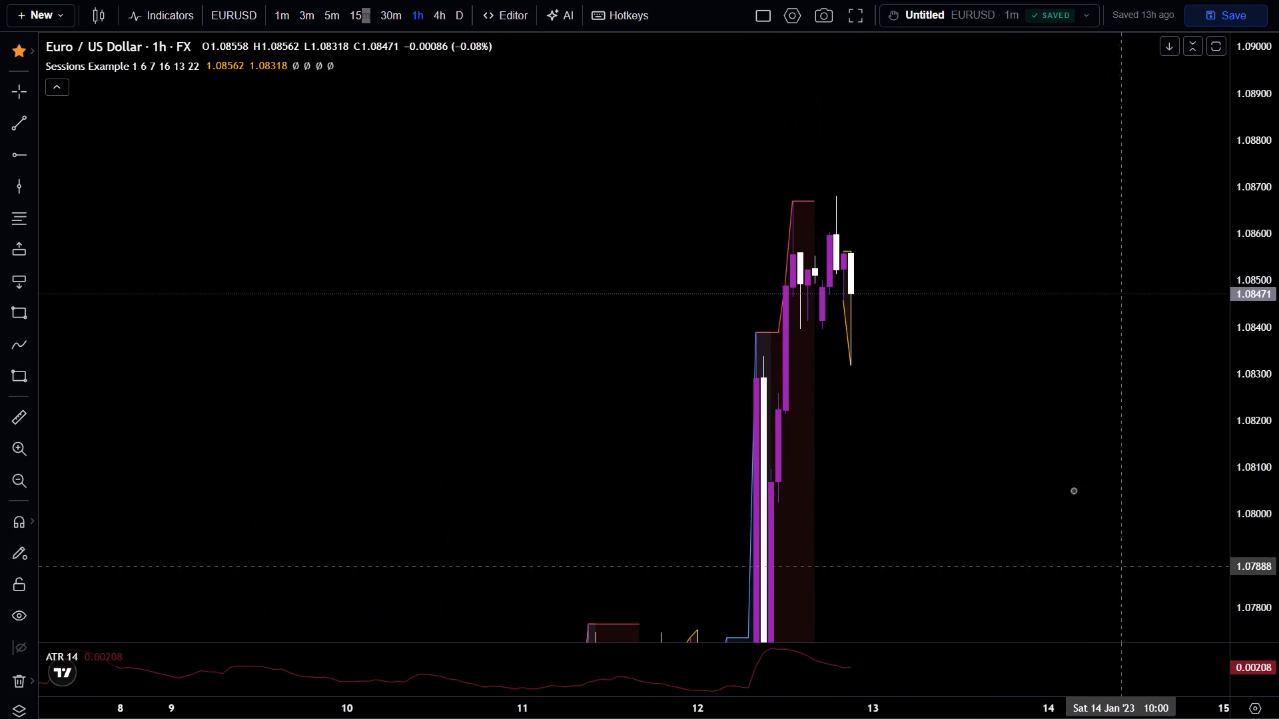
scroll(976, 286, "up", 3)
left_click_drag(915, 330, 919, 311)
key("space")
key("space")
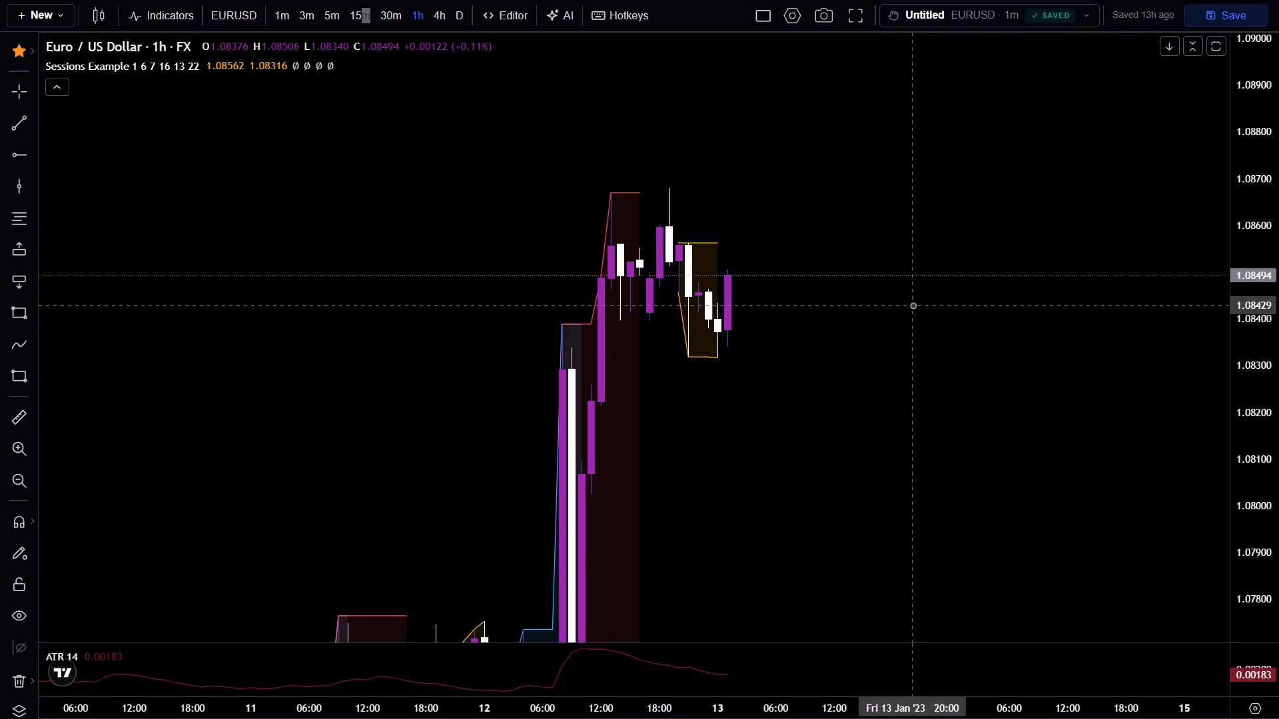
Switch the chart to the 3m timeframe and replay it forward to about 05:15 on Jan 13.
left_click(304, 9)
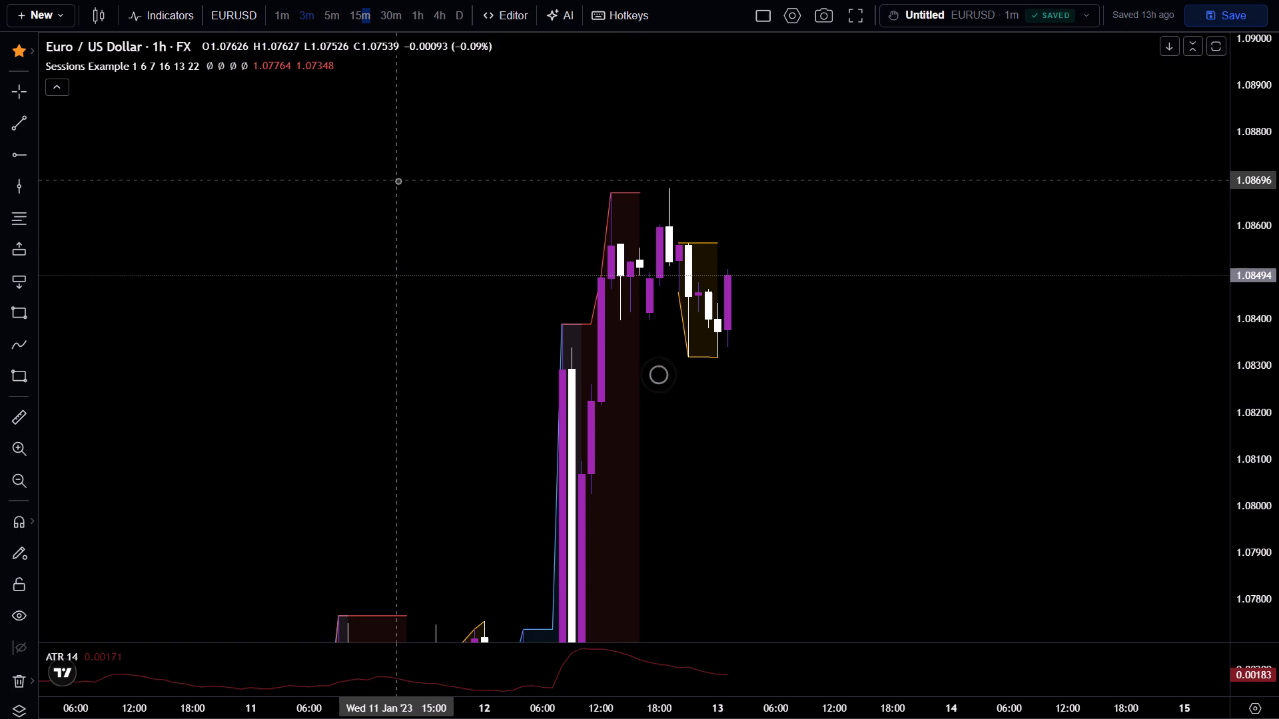
scroll(399, 228, "down", 6)
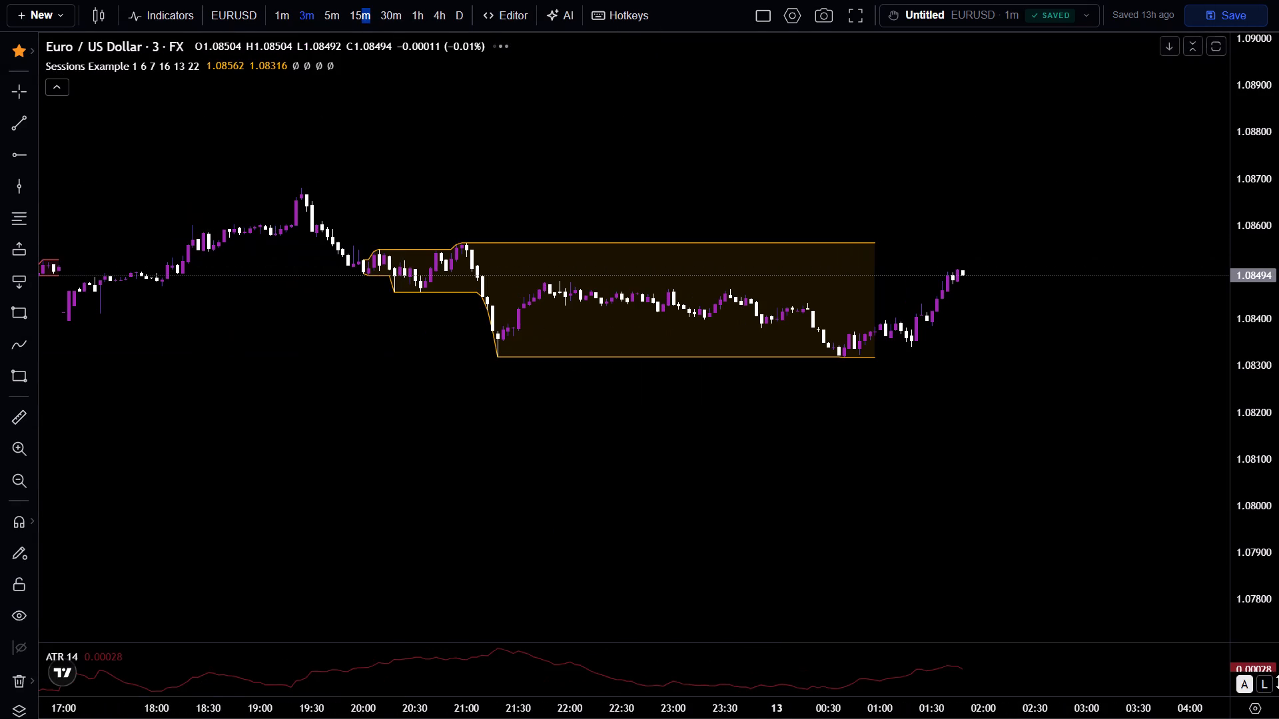
left_click_drag(1276, 587, 1278, 36)
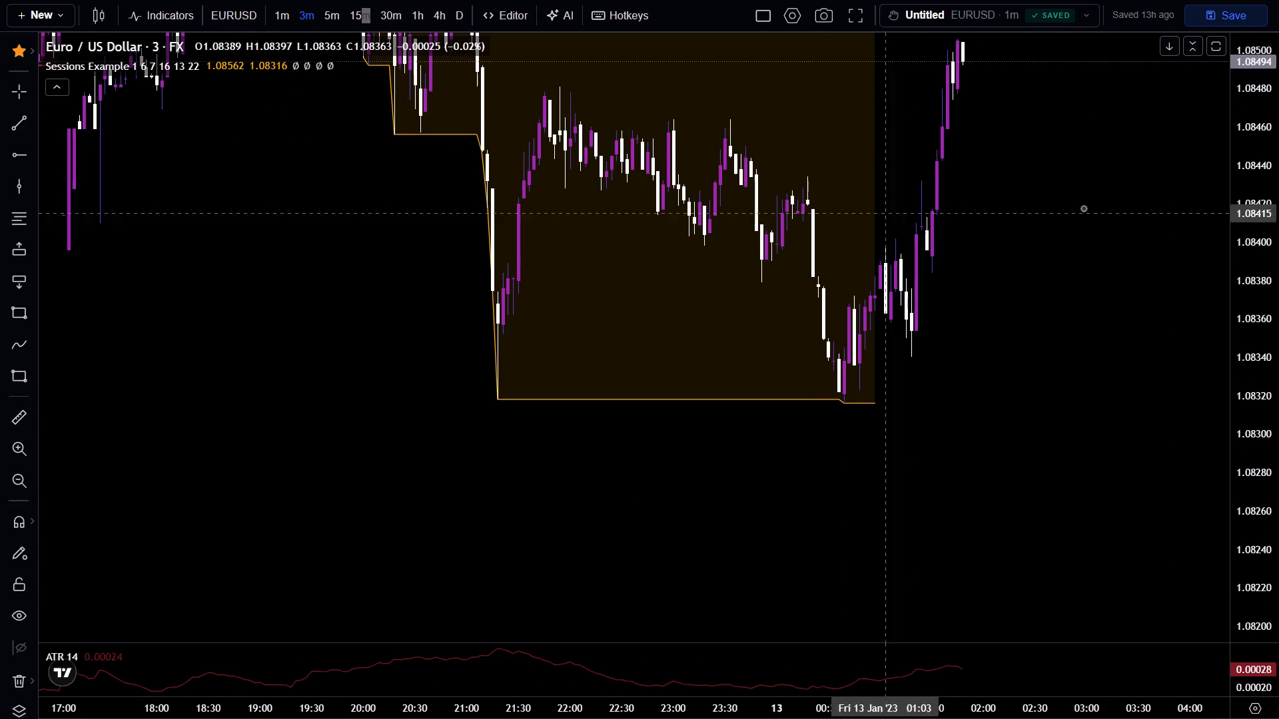
left_click_drag(1047, 217, 1045, 266)
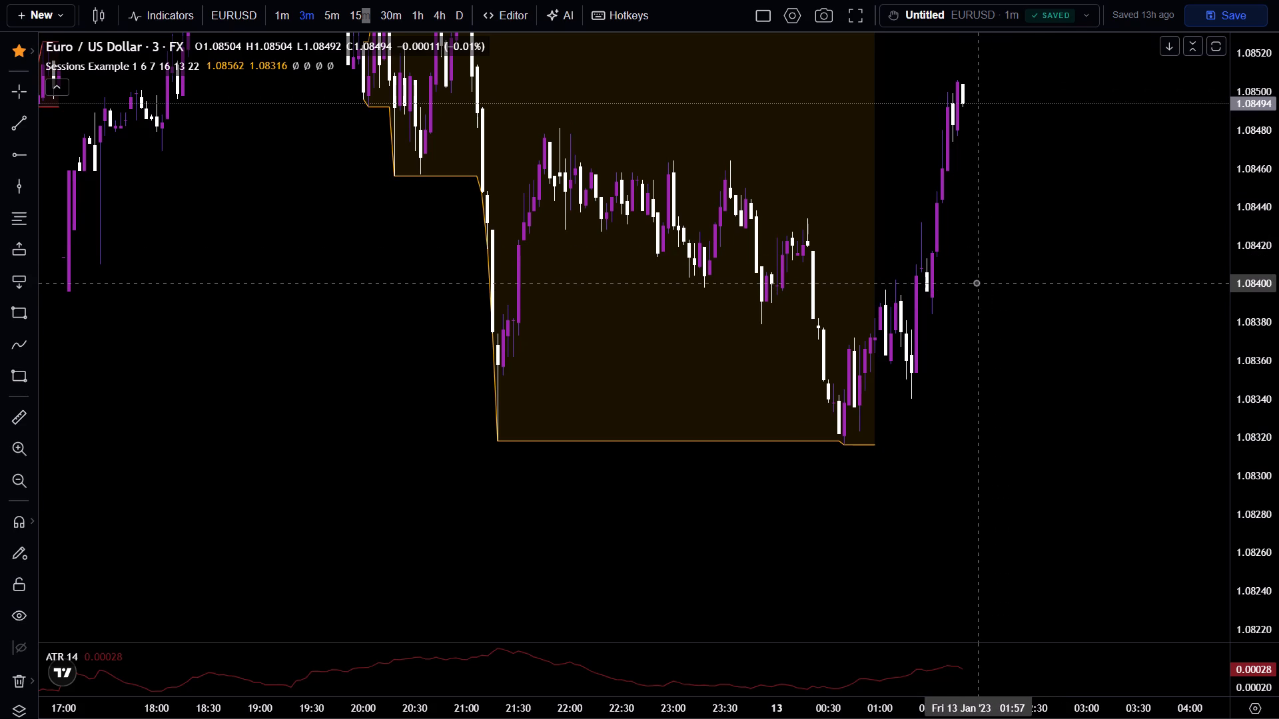
key("space")
key("space")
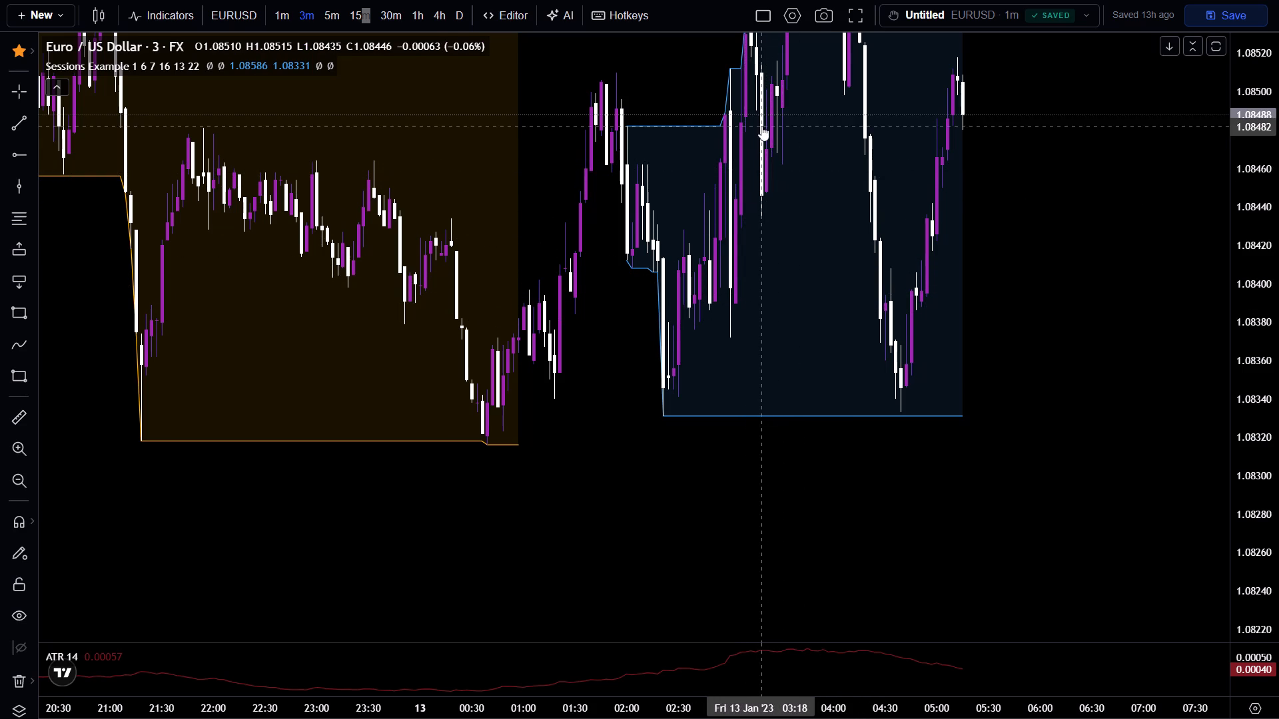
Place a long position on the 3m chart with its entry at about 1.08503 at 03:24 on Jan 13.
left_click_drag(759, 187, 745, 419)
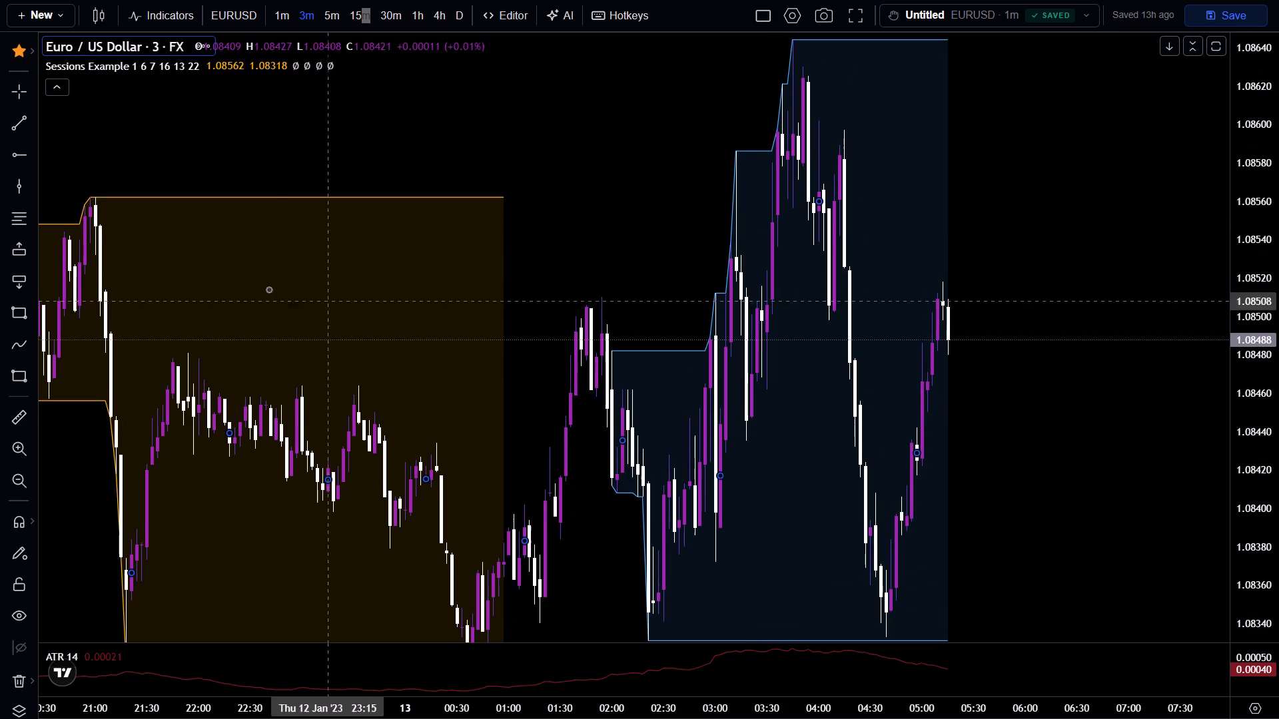
left_click(19, 256)
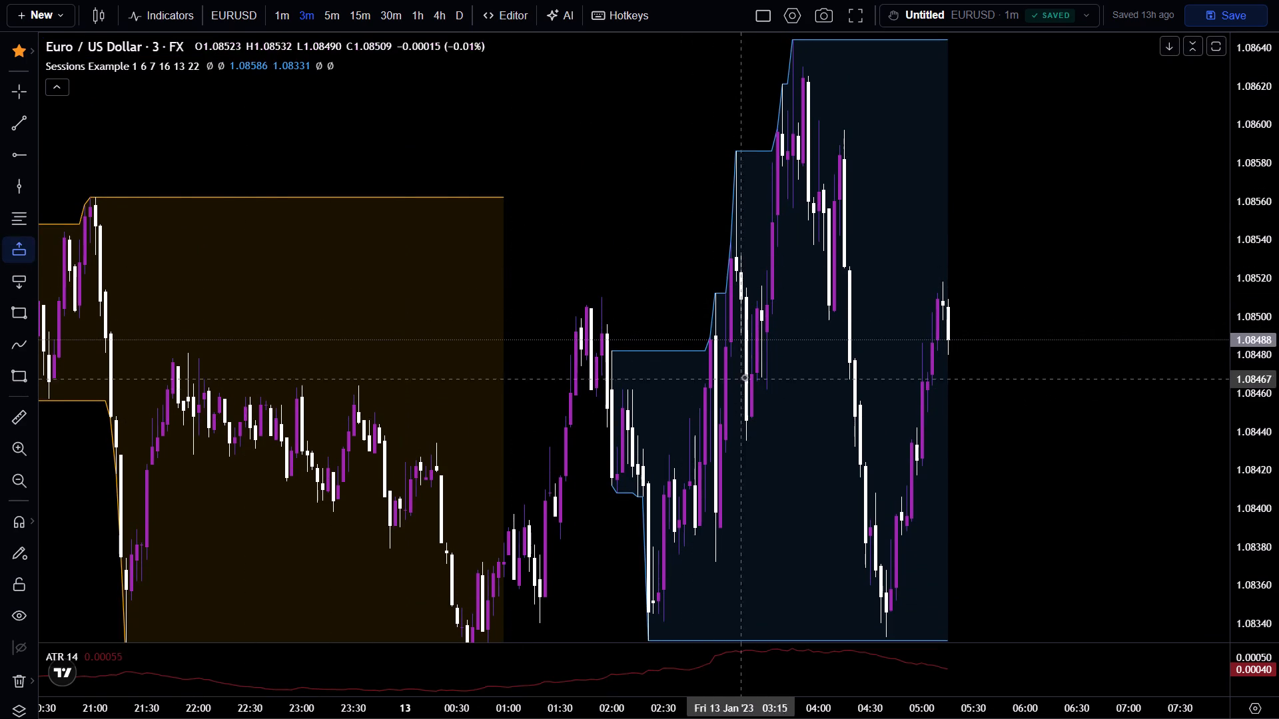
left_click(756, 310)
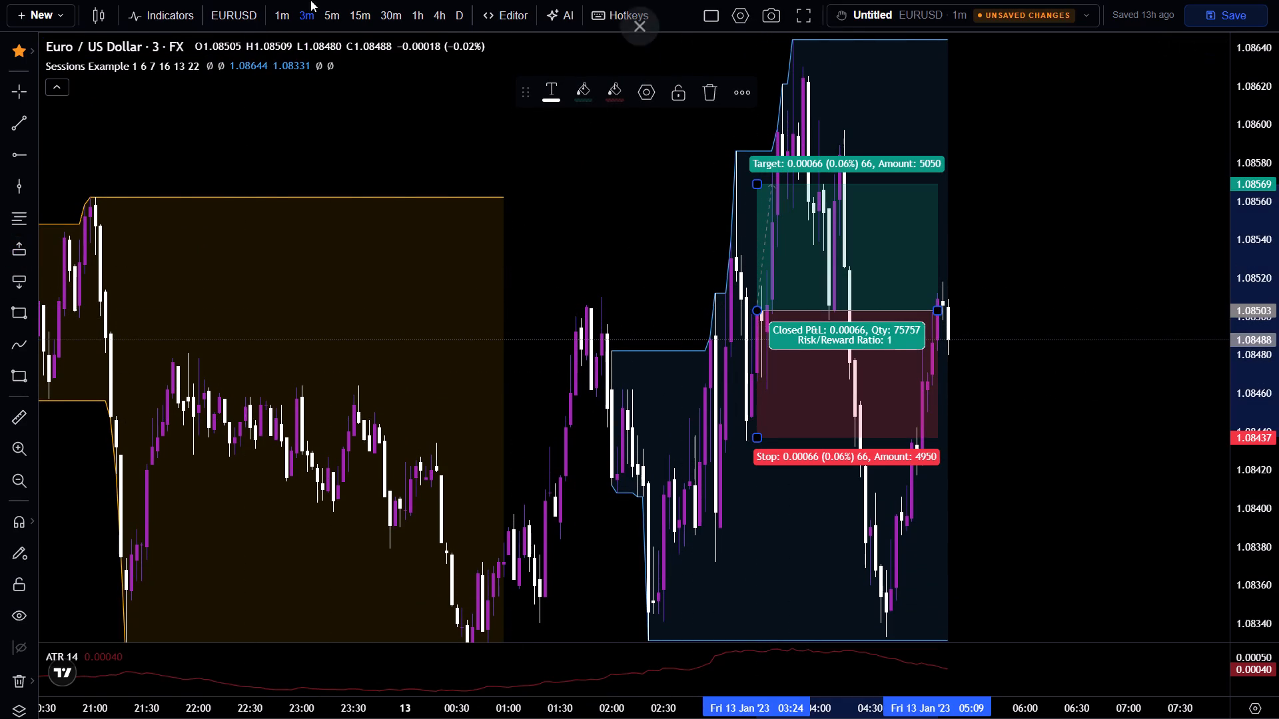
On the 1m timeframe, set the long position's stop to about 1.08435 and its target to about 1.08644.
left_click(280, 12)
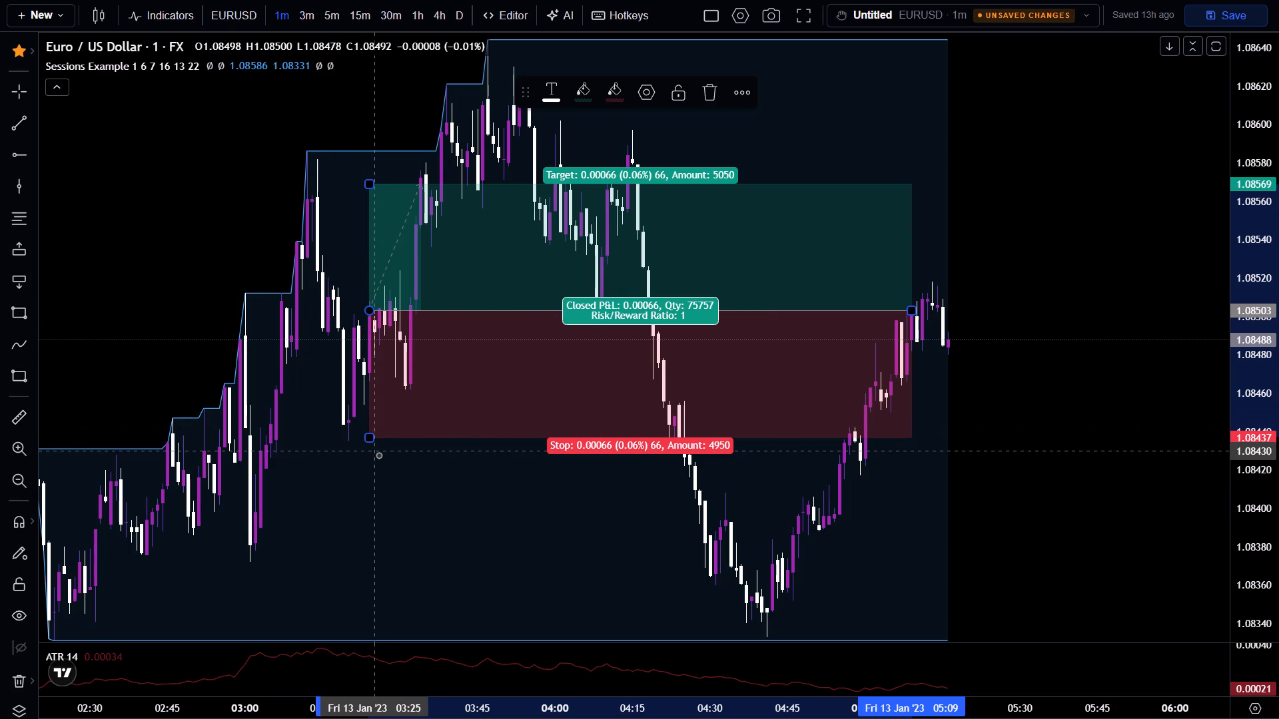
left_click_drag(367, 435, 381, 441)
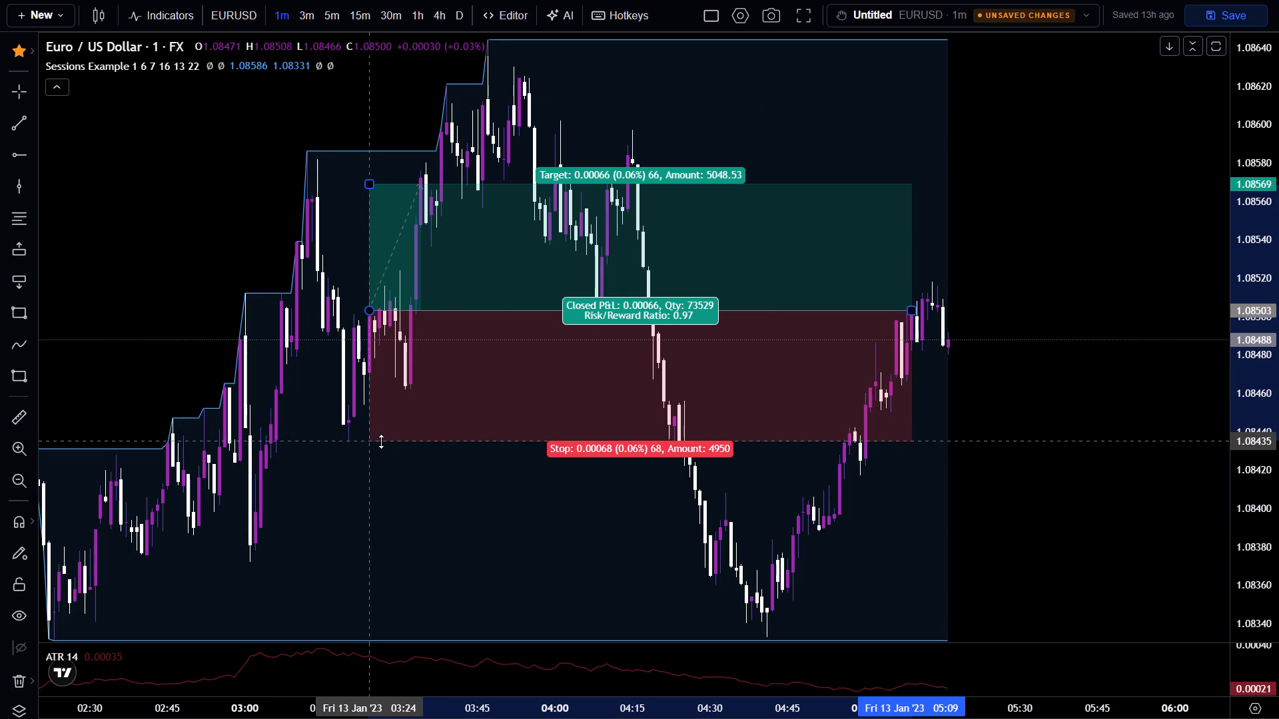
left_click_drag(381, 441, 415, 449)
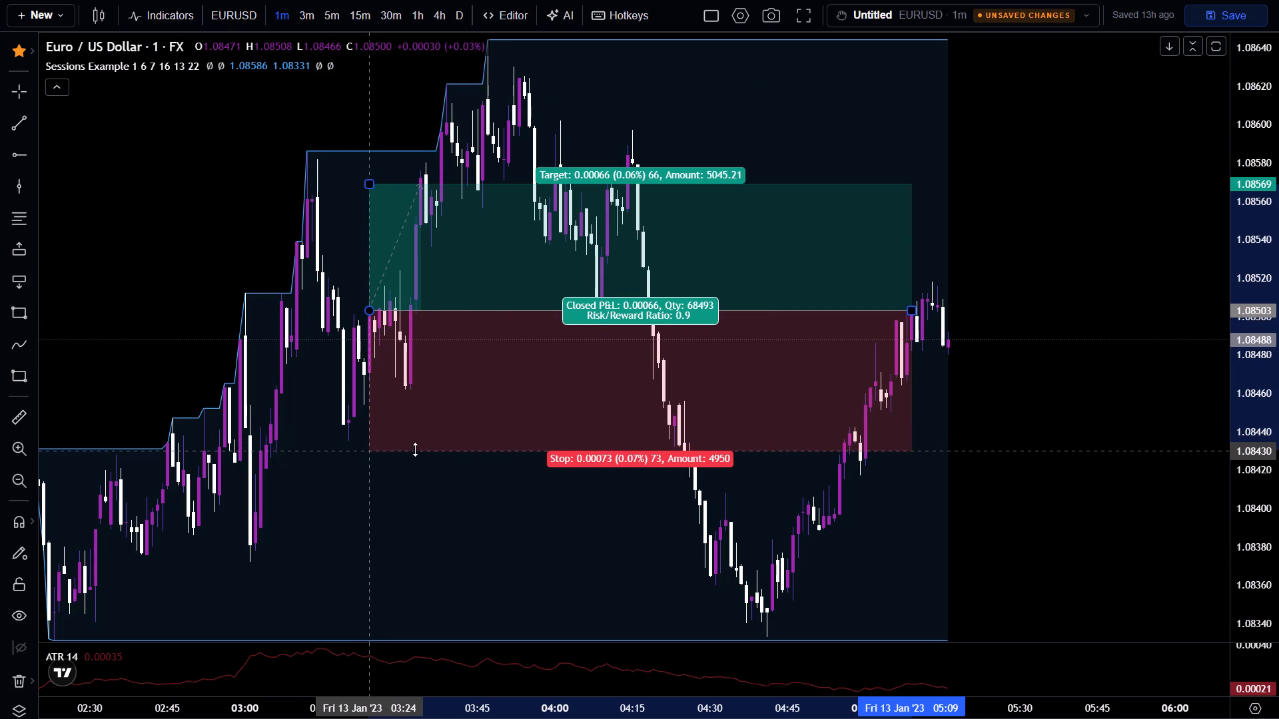
left_click_drag(415, 449, 430, 441)
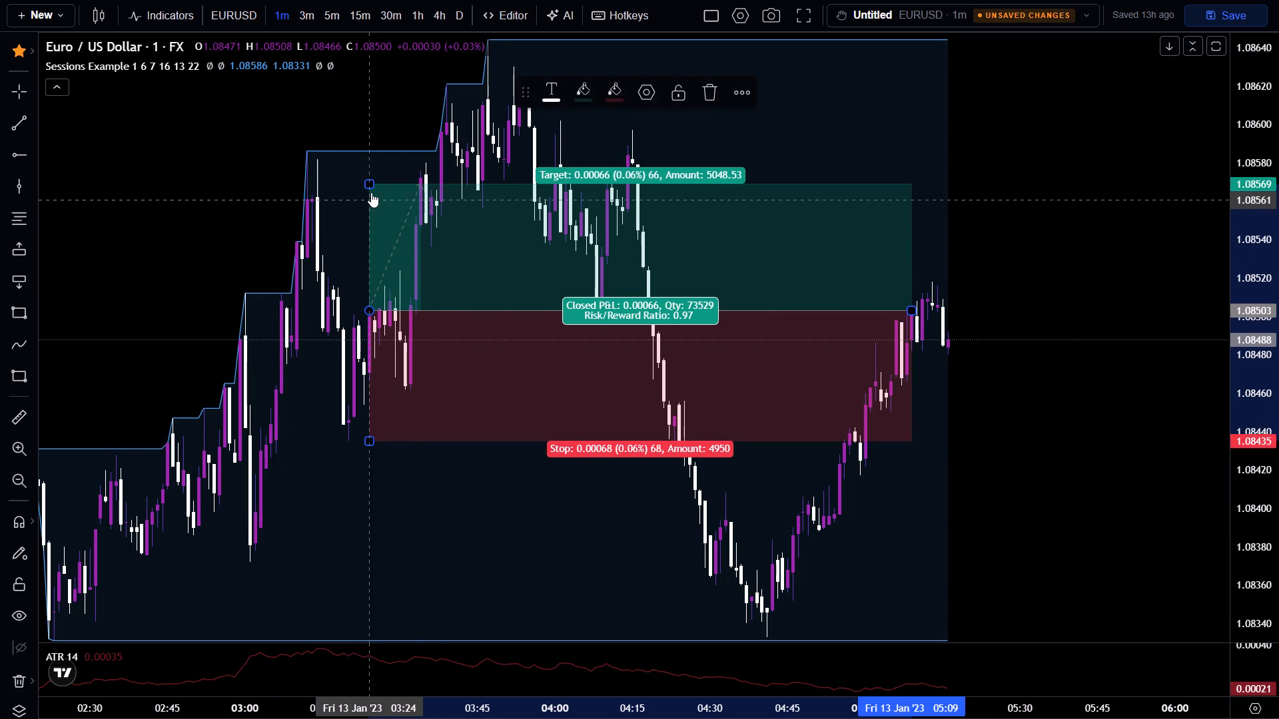
left_click_drag(368, 184, 464, 52)
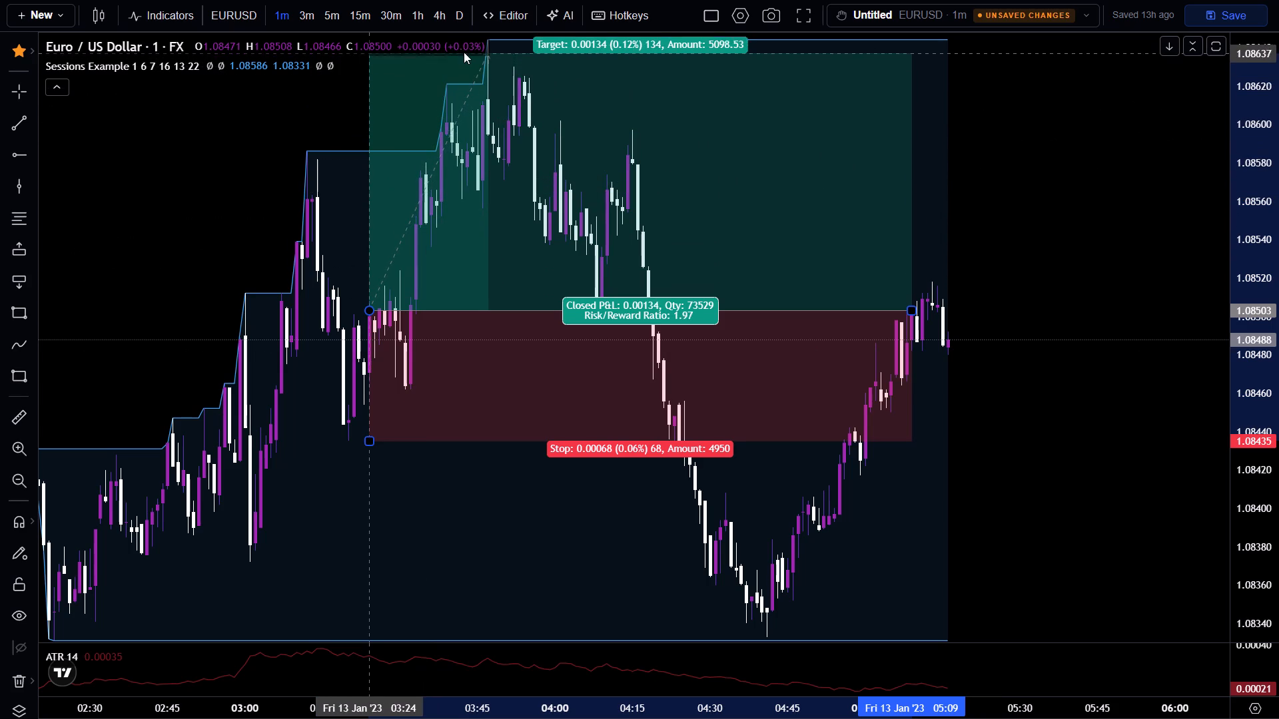
left_click_drag(464, 52, 468, 48)
left_click_drag(264, 83, 262, 198)
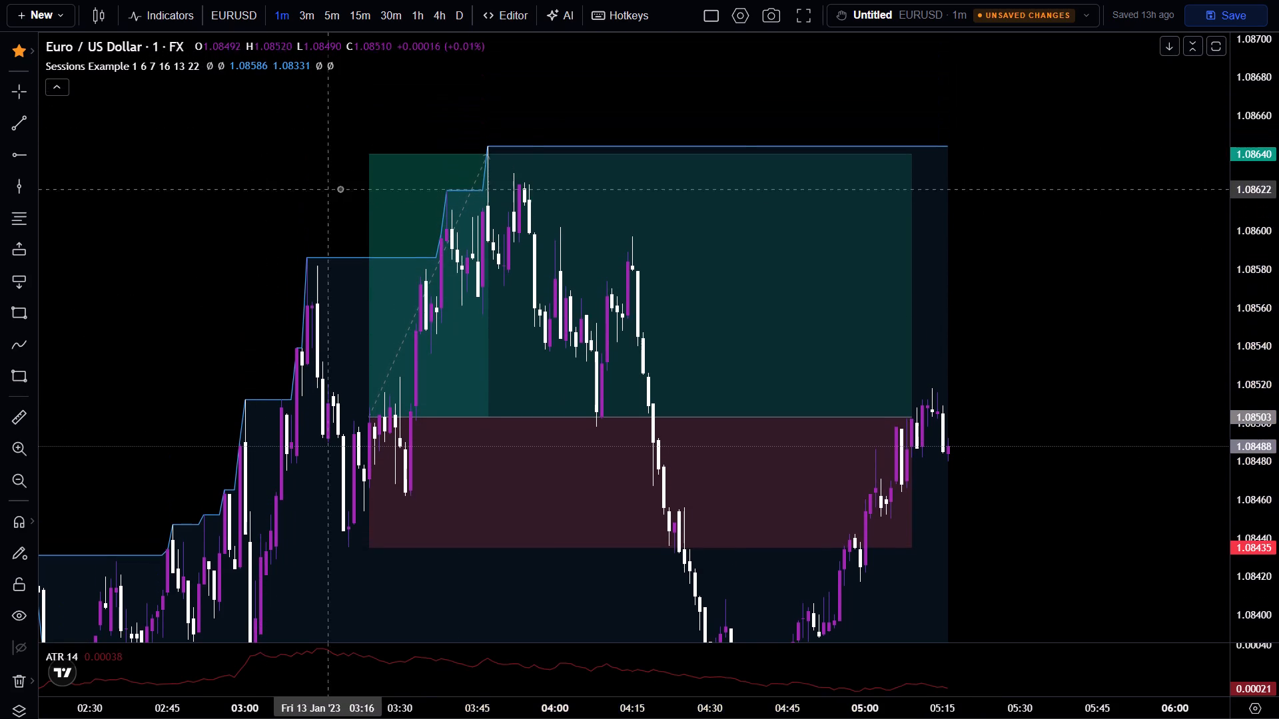
left_click_drag(370, 156, 387, 146)
left_click_drag(255, 229, 299, 130)
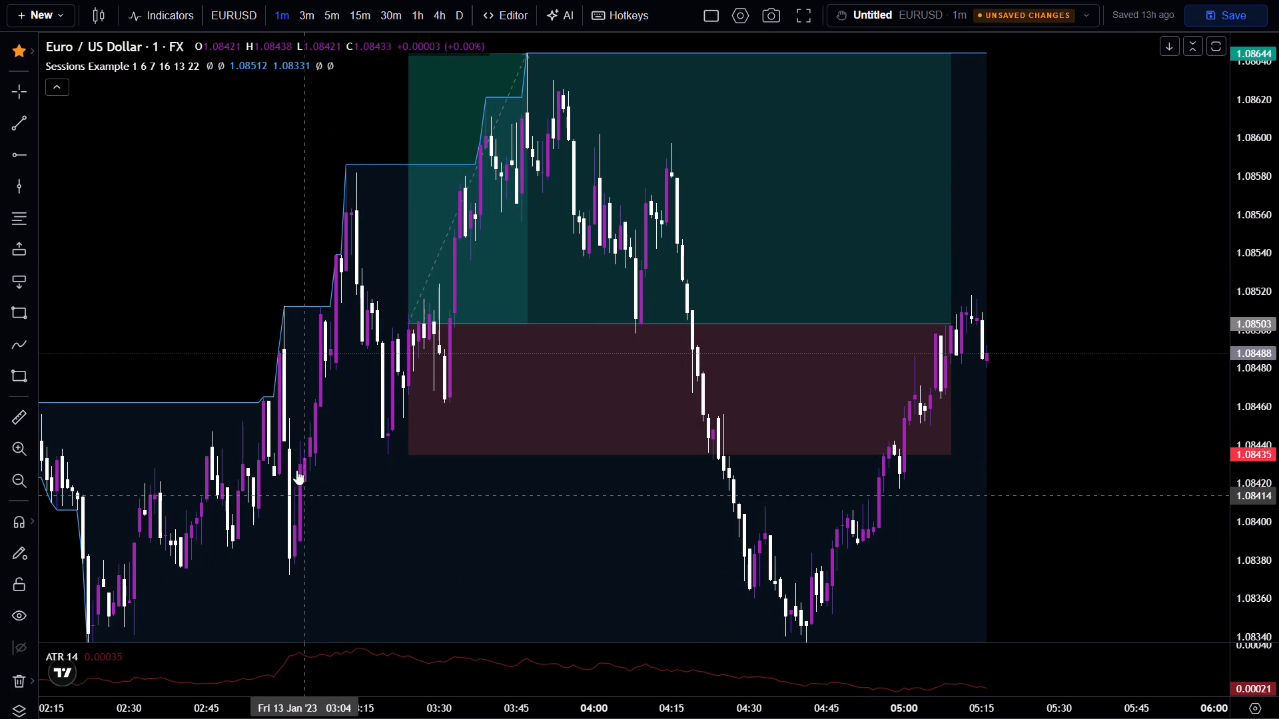
Examine the long position and surrounding price action on the 3m and 5m timeframes, returning to 3m for the latest candles.
left_click(301, 13)
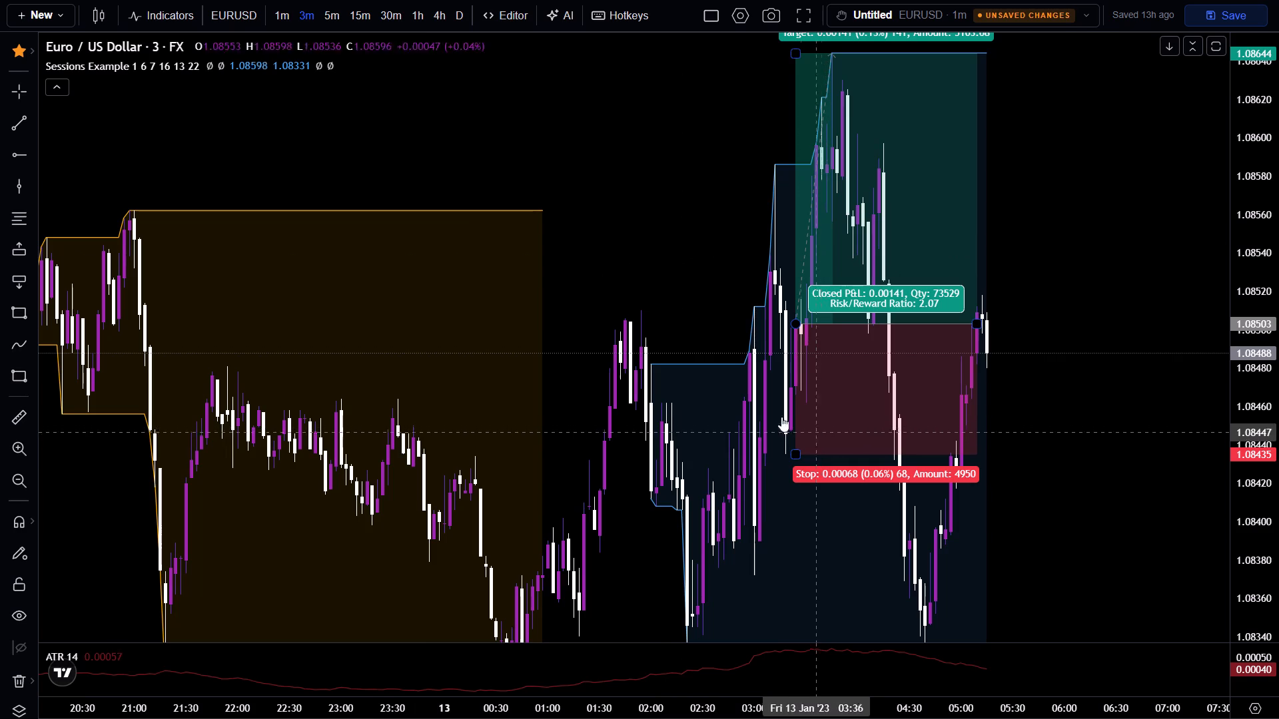
left_click(331, 7)
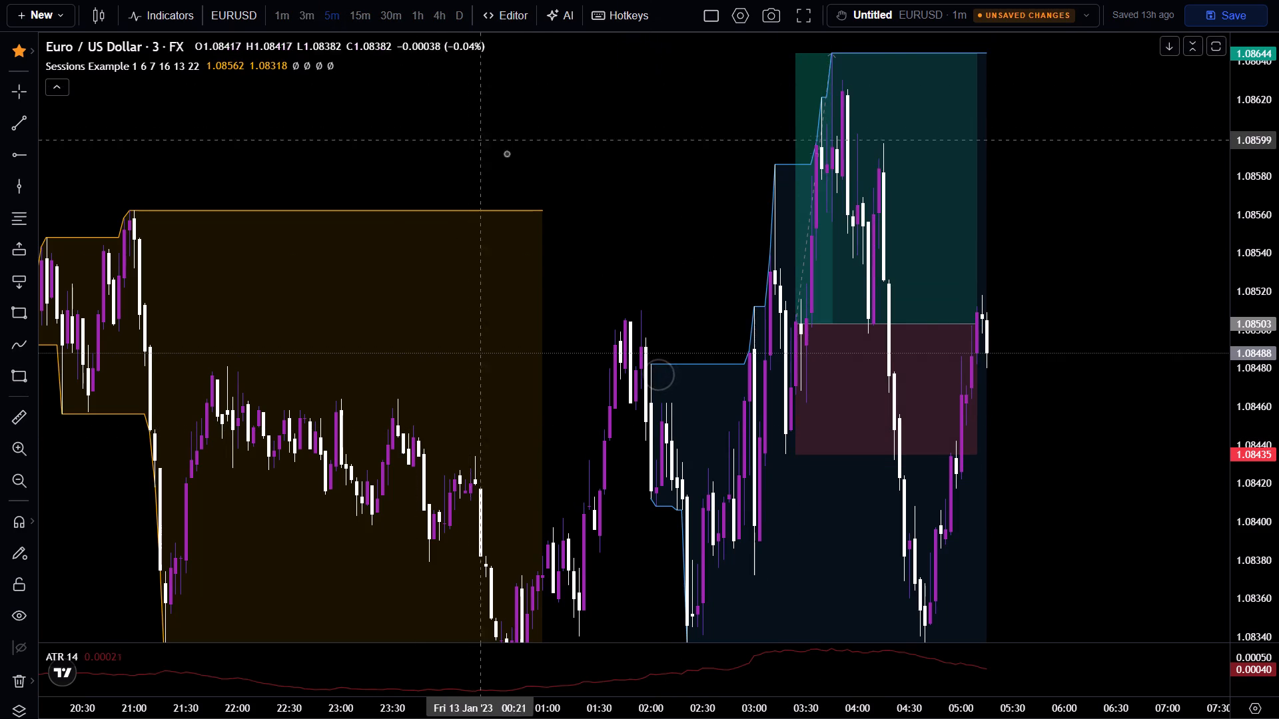
scroll(651, 333, "up", 6)
left_click(1015, 264)
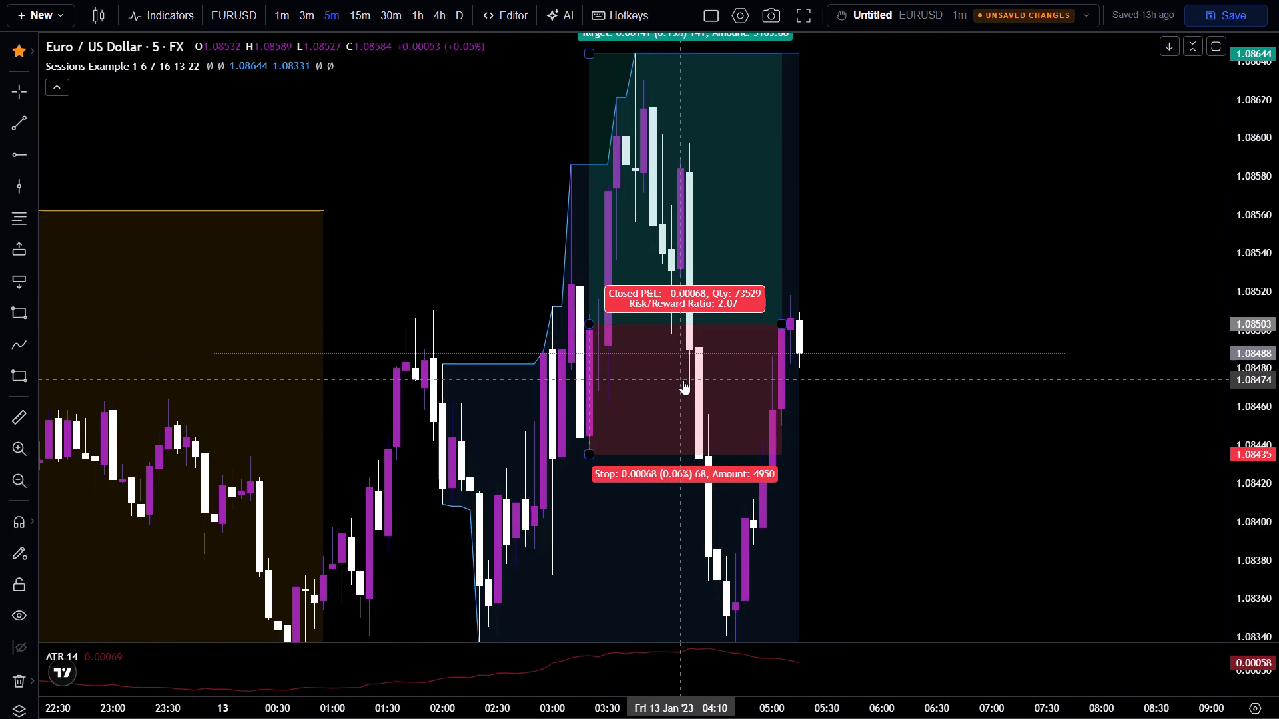
left_click(308, 20)
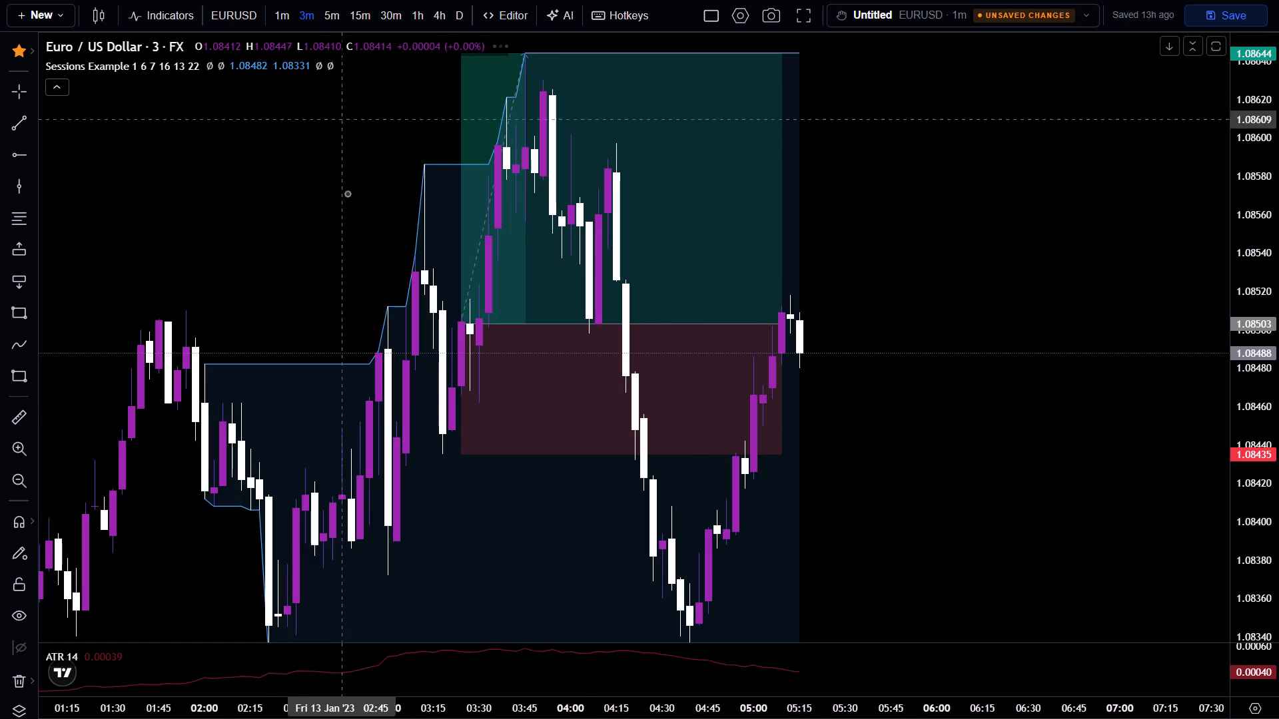
scroll(347, 155, "down", 6)
left_click_drag(1278, 182, 1278, 391)
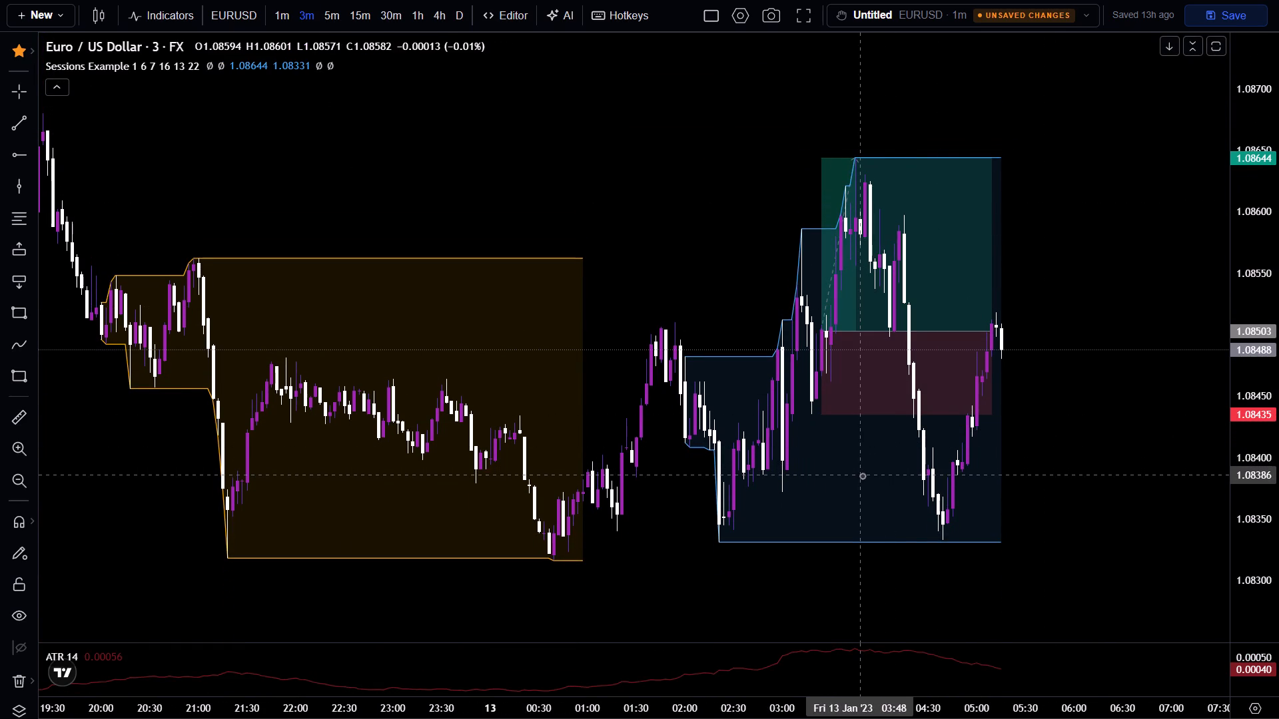
left_click_drag(862, 477, 857, 471)
scroll(1013, 499, "up", 2)
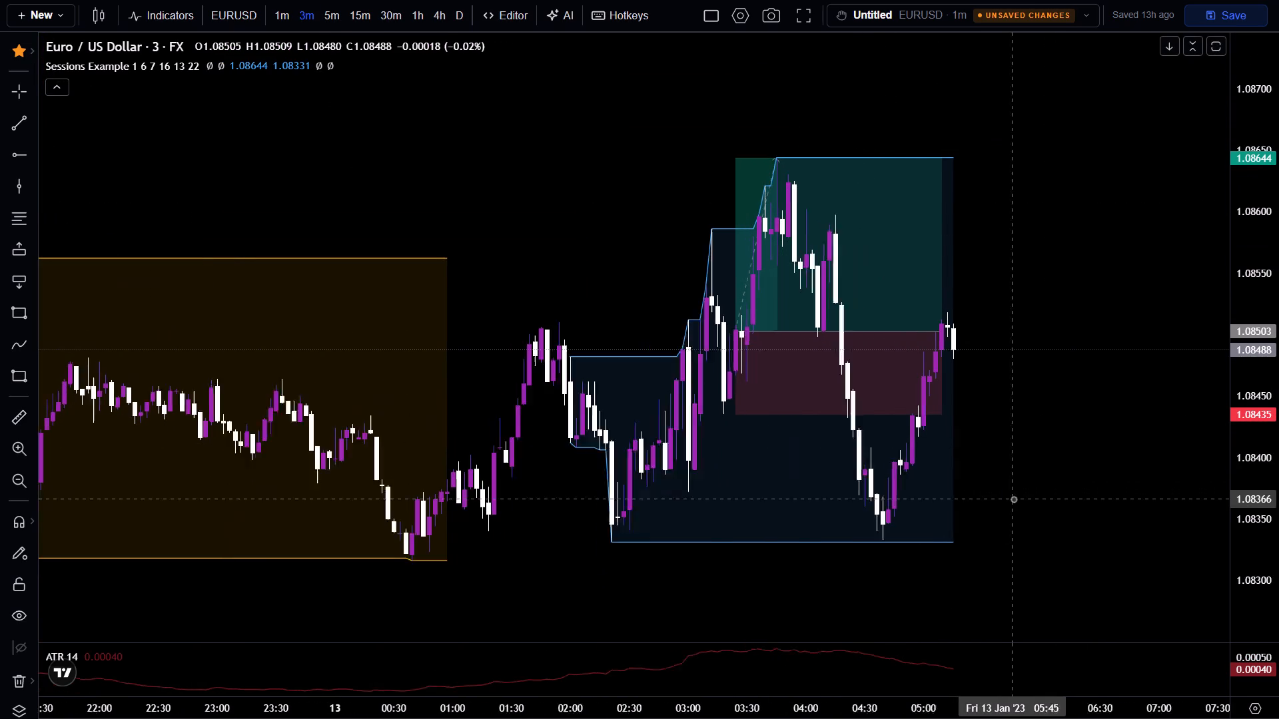
scroll(1013, 499, "up", 4)
left_click_drag(1278, 462, 1277, 0)
scroll(871, 298, "up", 5)
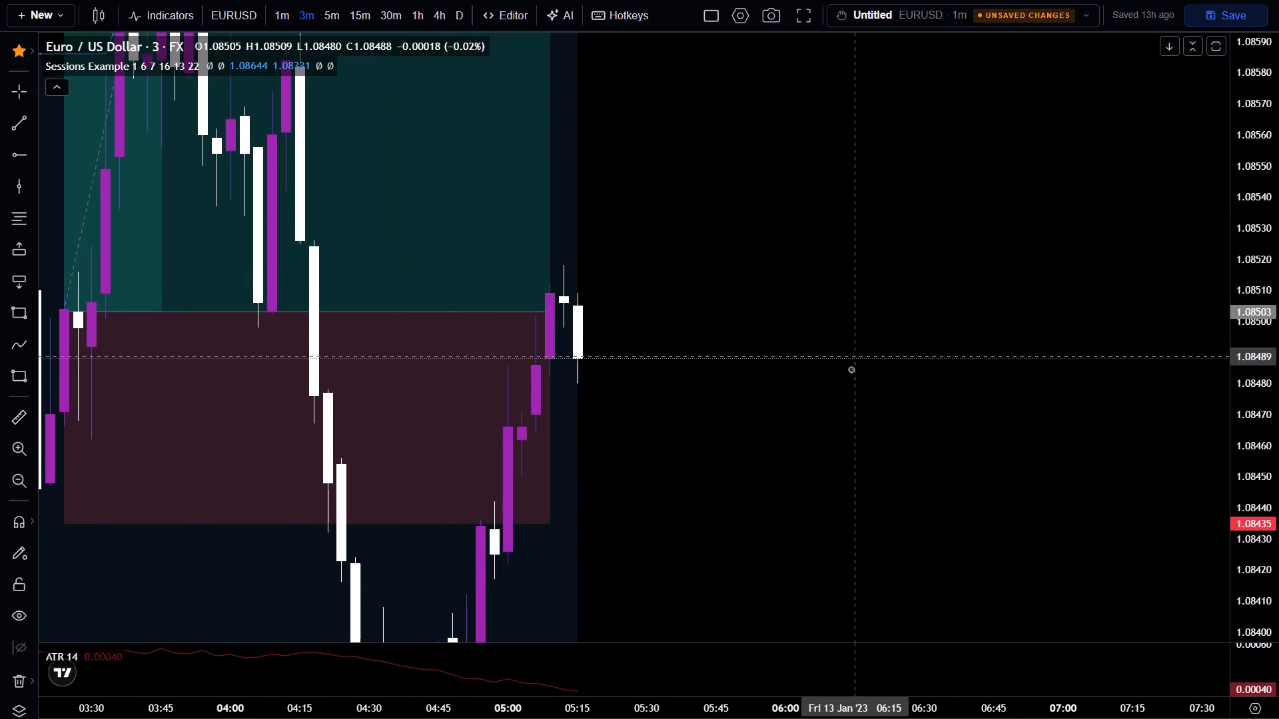
Move the long position back to an entry of about 1.08411 at 02:42 on Jan 13.
left_click_drag(851, 369, 1149, 135)
left_click_drag(981, 361, 1206, 258)
left_click(773, 379)
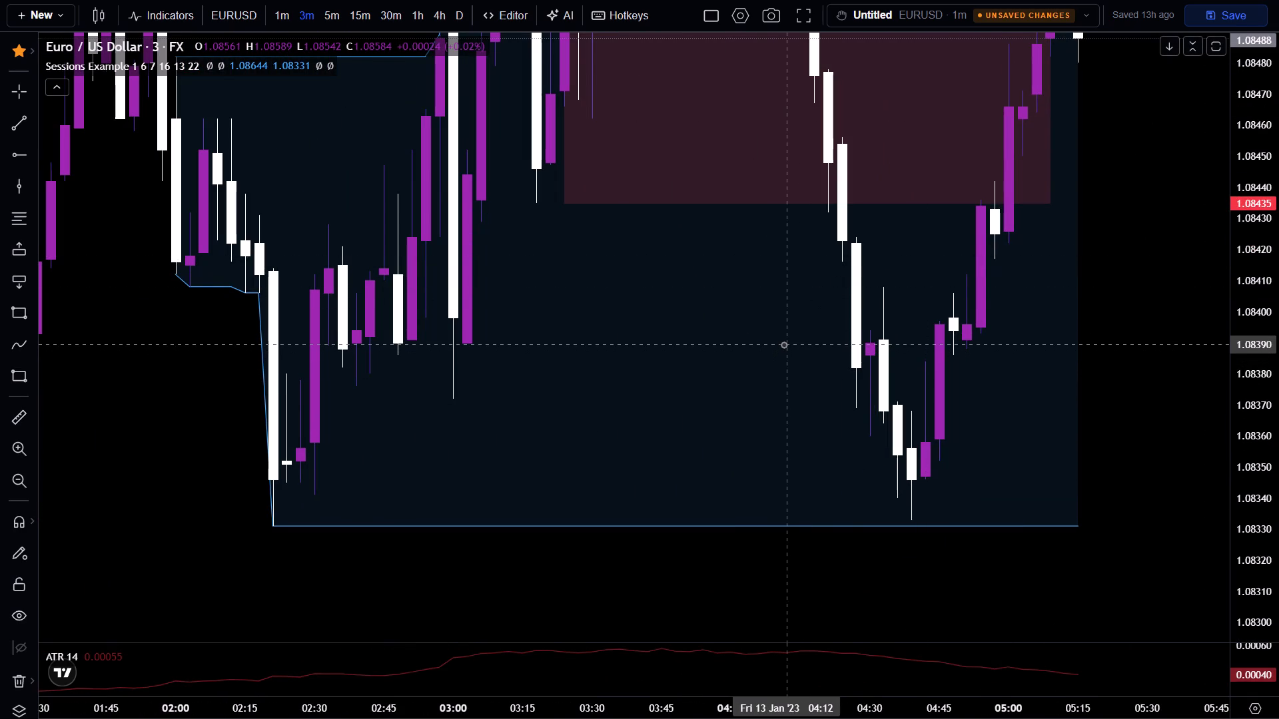
left_click_drag(710, 133, 711, 126)
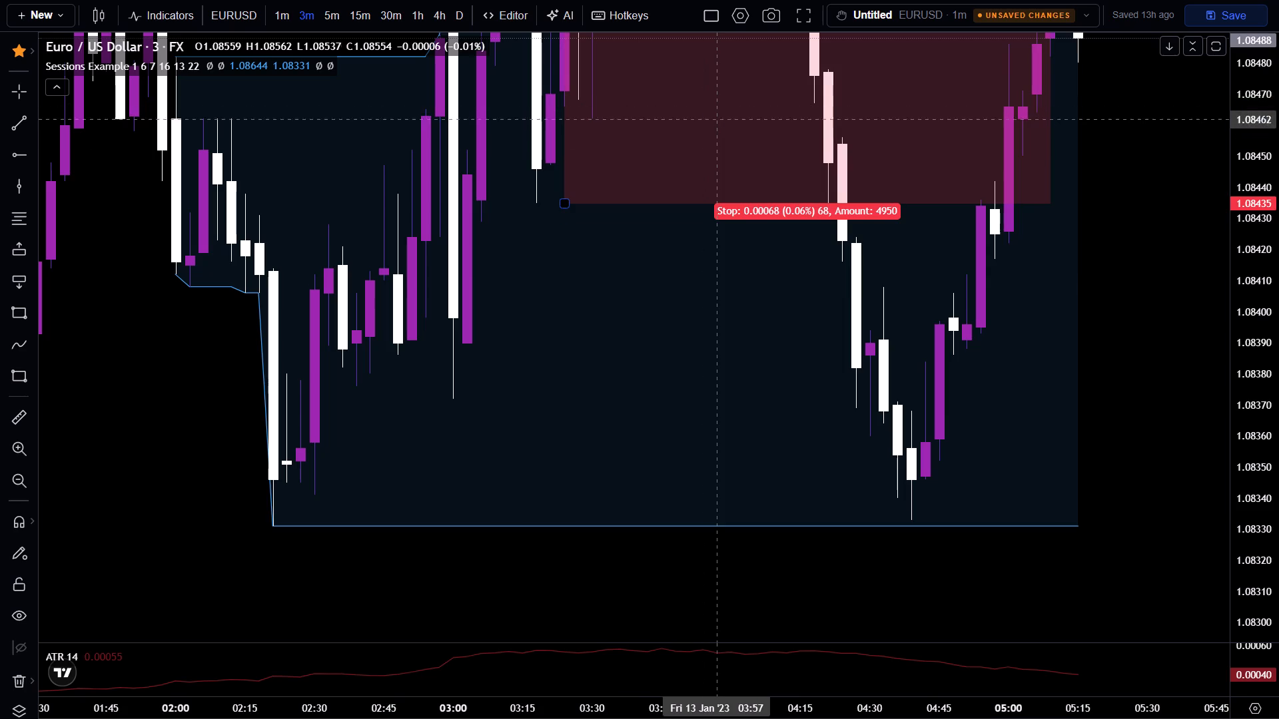
left_click_drag(711, 126, 506, 421)
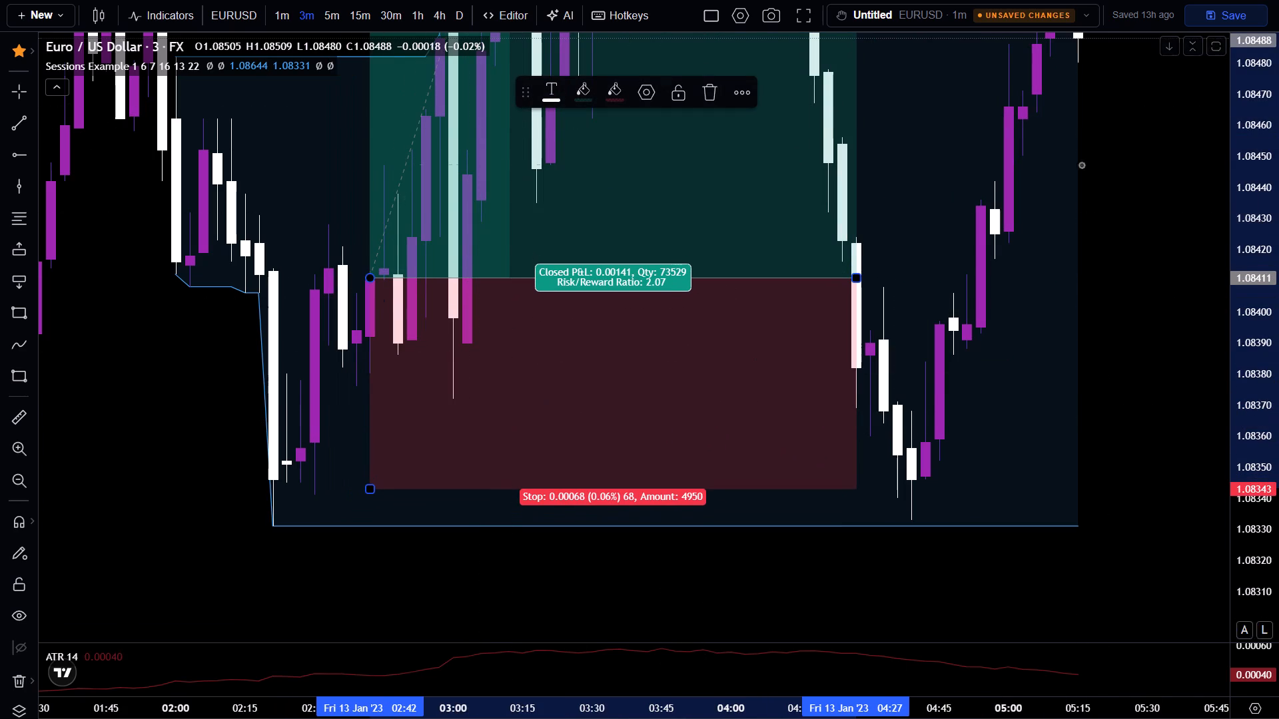
On the 1m timeframe, refine the long position's entry to about 1.08409 at 02:44 on Jan 13.
left_click(279, 4)
left_click_drag(1278, 179, 1278, 638)
scroll(907, 610, "down", 6)
scroll(691, 464, "down", 12)
left_click_drag(1278, 676, 1278, 573)
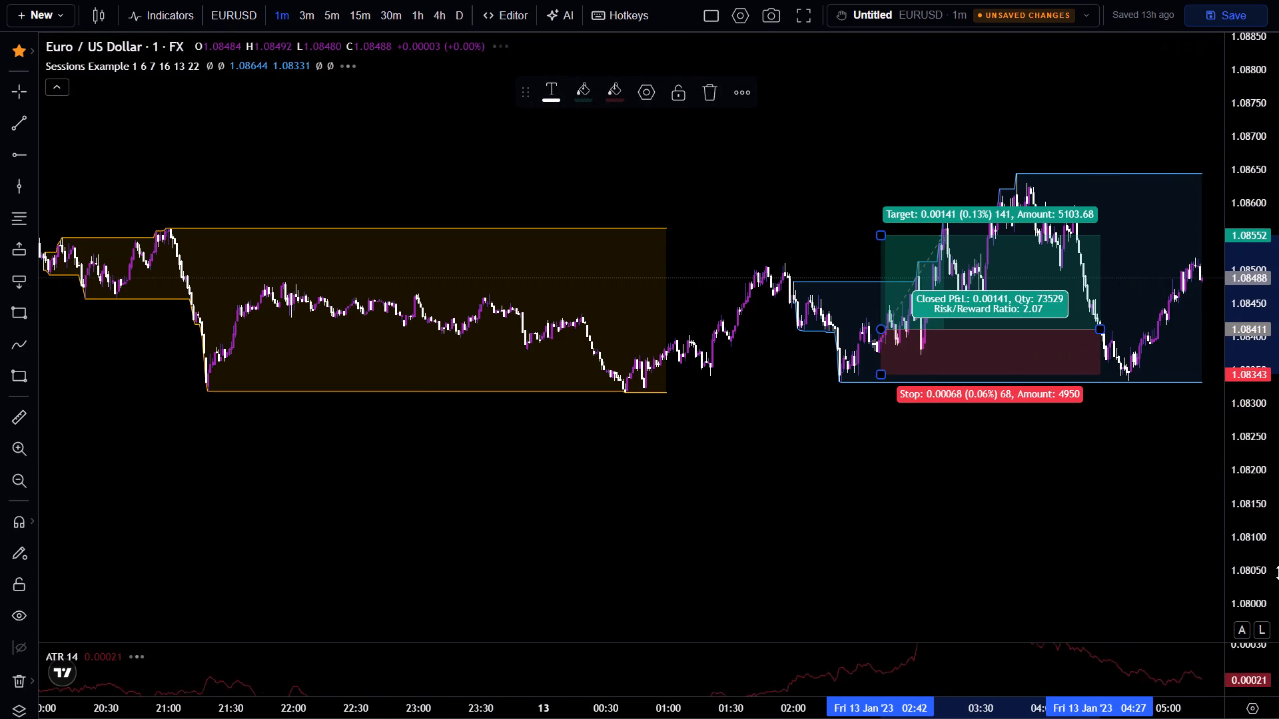
left_click_drag(1278, 573, 1278, 257)
scroll(1011, 479, "up", 6)
scroll(244, 499, "up", 6)
left_click_drag(244, 499, 1046, 519)
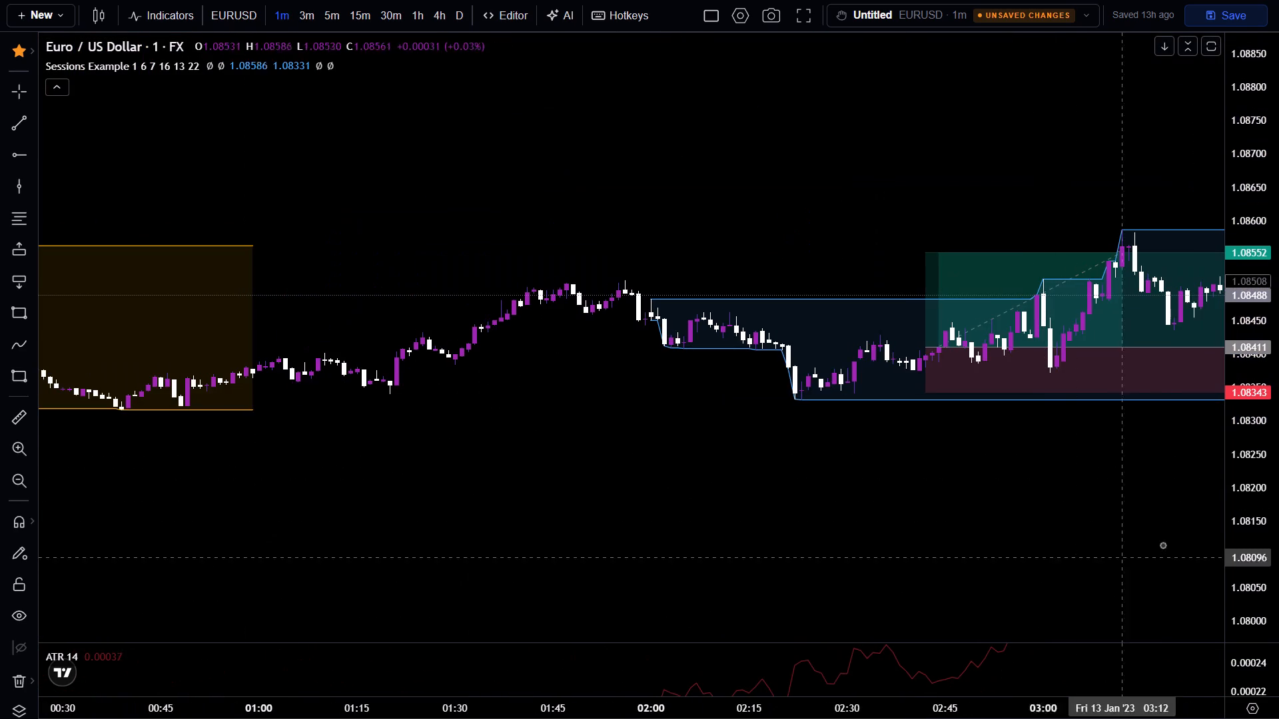
left_click_drag(1274, 503, 1224, 124)
left_click_drag(1264, 458, 1264, 259)
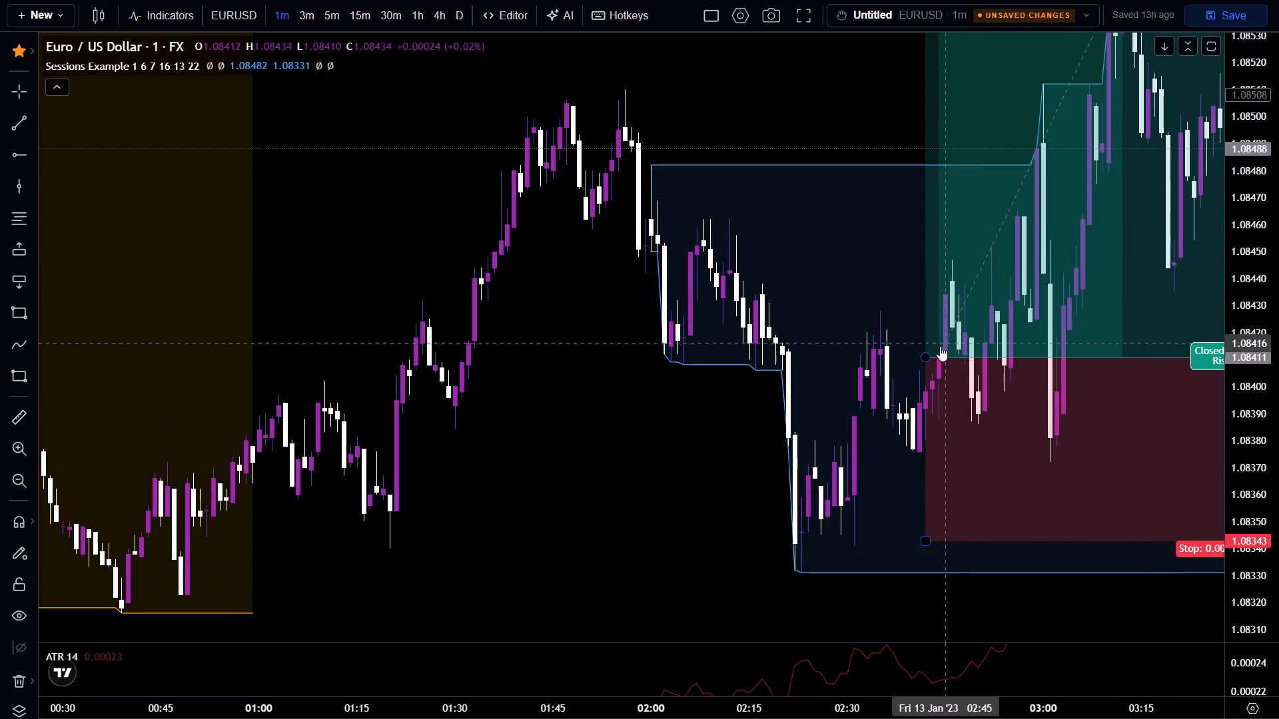
left_click_drag(935, 348, 948, 354)
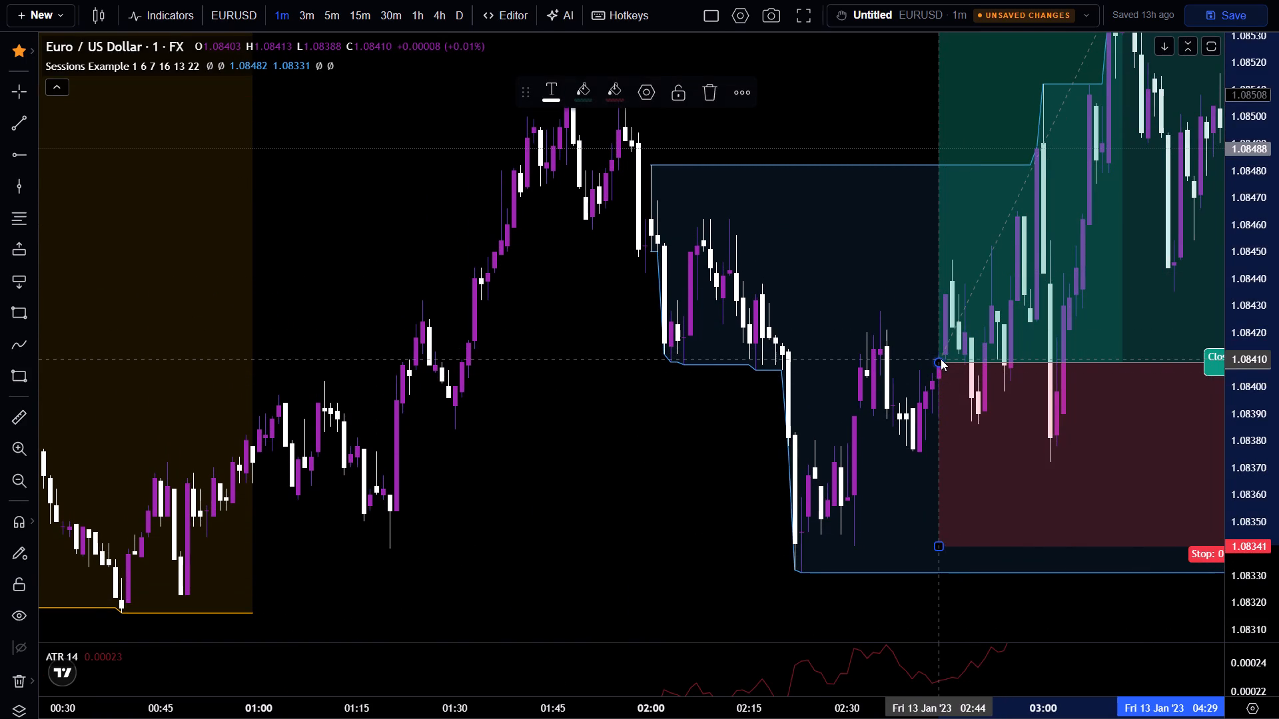
Tighten the long position's stop to about 1.08359.
left_click_drag(793, 442, 385, 371)
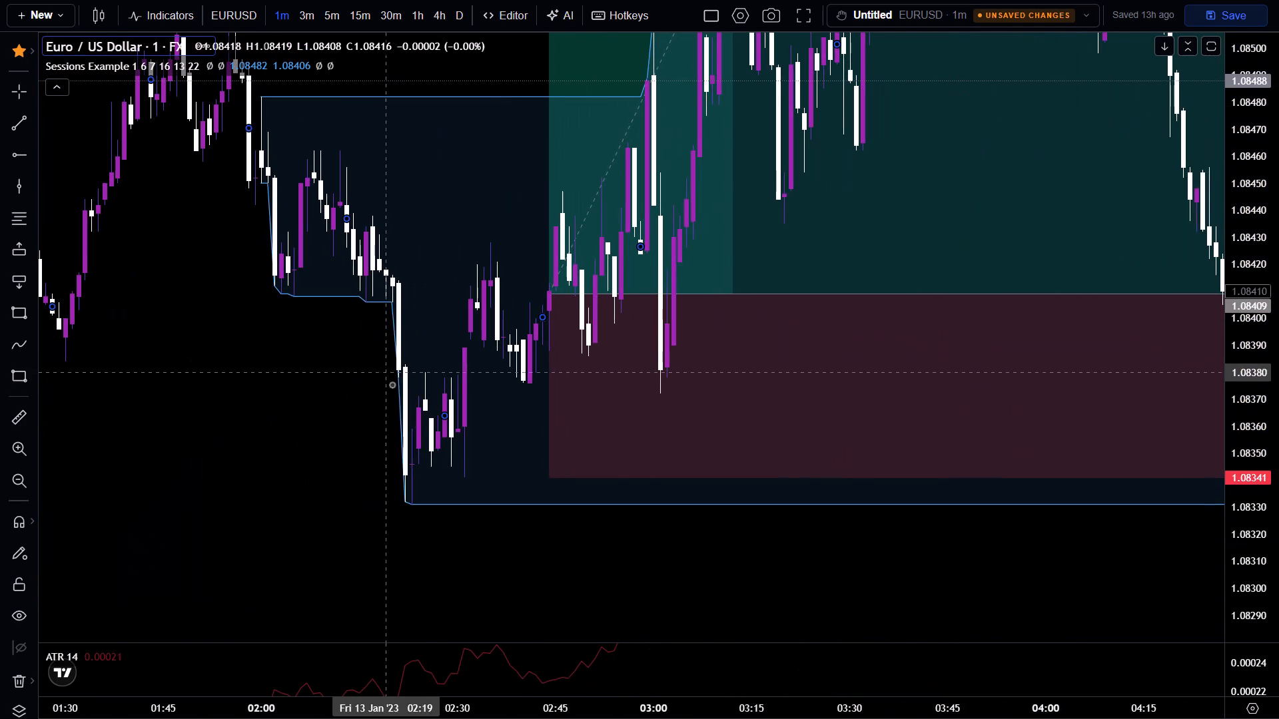
left_click(551, 471)
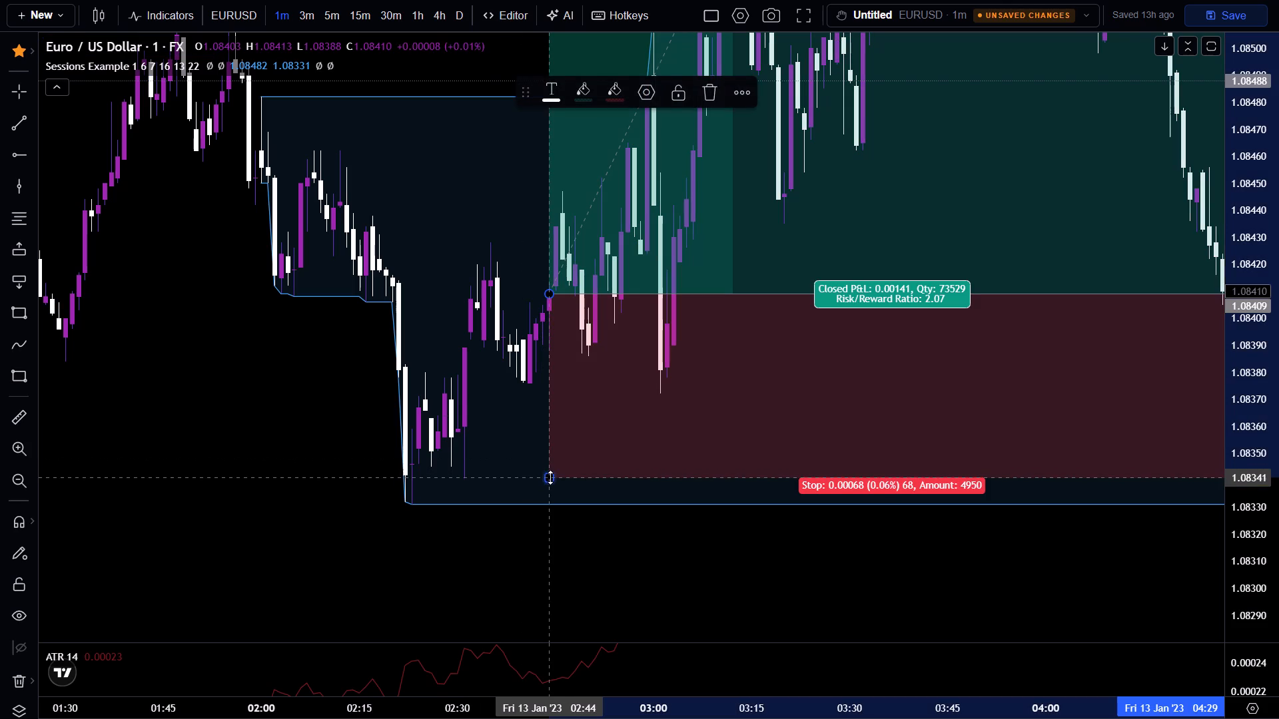
left_click_drag(550, 477, 577, 425)
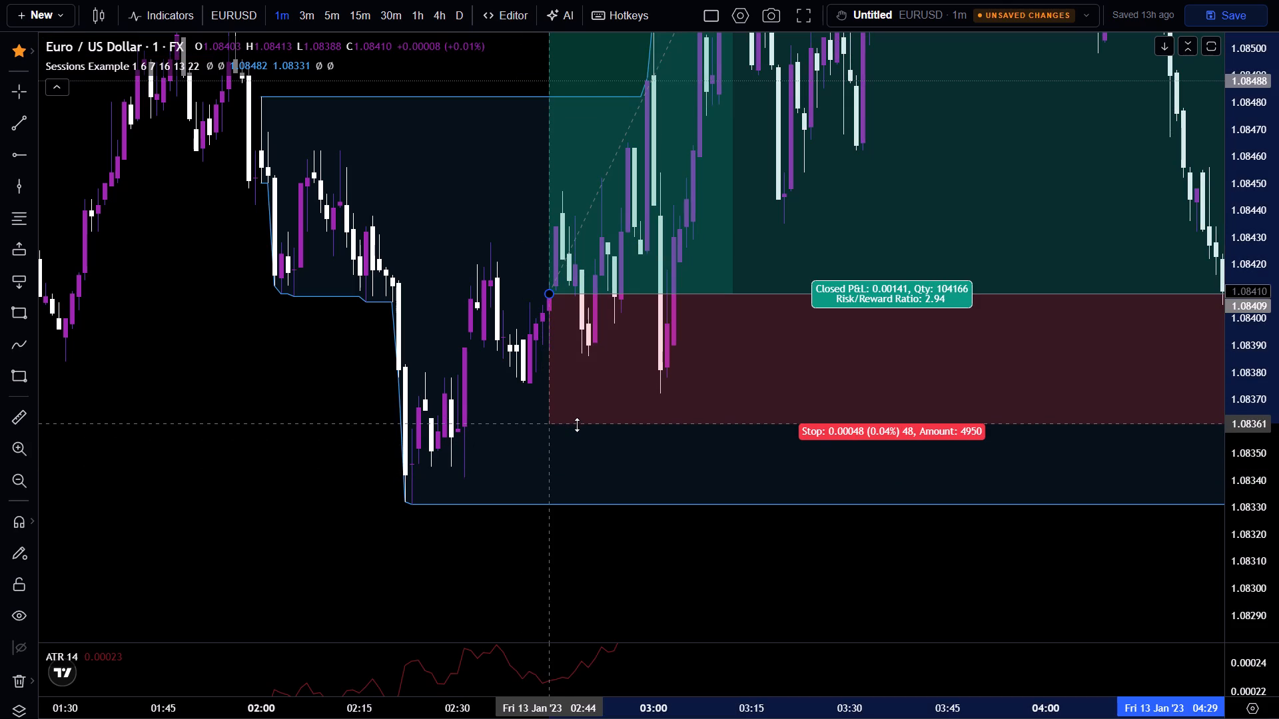
left_click_drag(577, 425, 587, 430)
Switch the chart to the 1h timeframe and replay it forward to the 05:00 candle on Jan 16.
left_click_drag(404, 342, 340, 652)
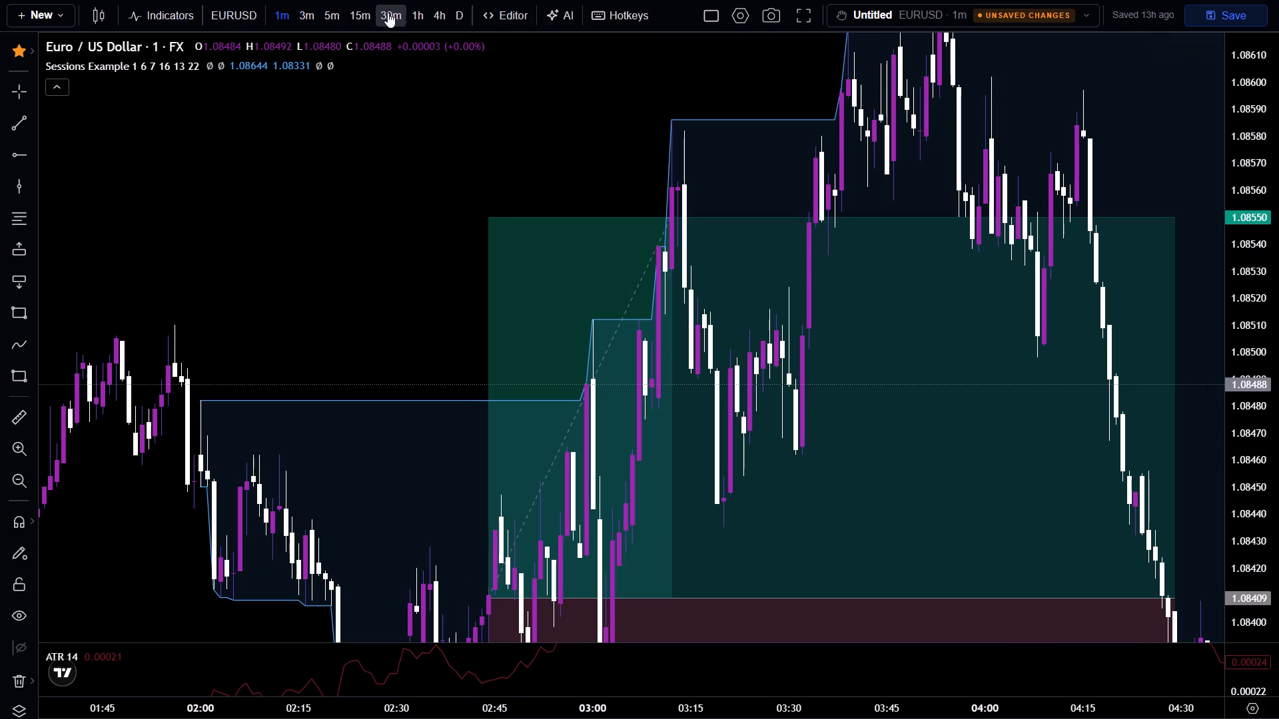
left_click(422, 13)
left_click_drag(1278, 198, 1278, 641)
scroll(1057, 456, "up", 4)
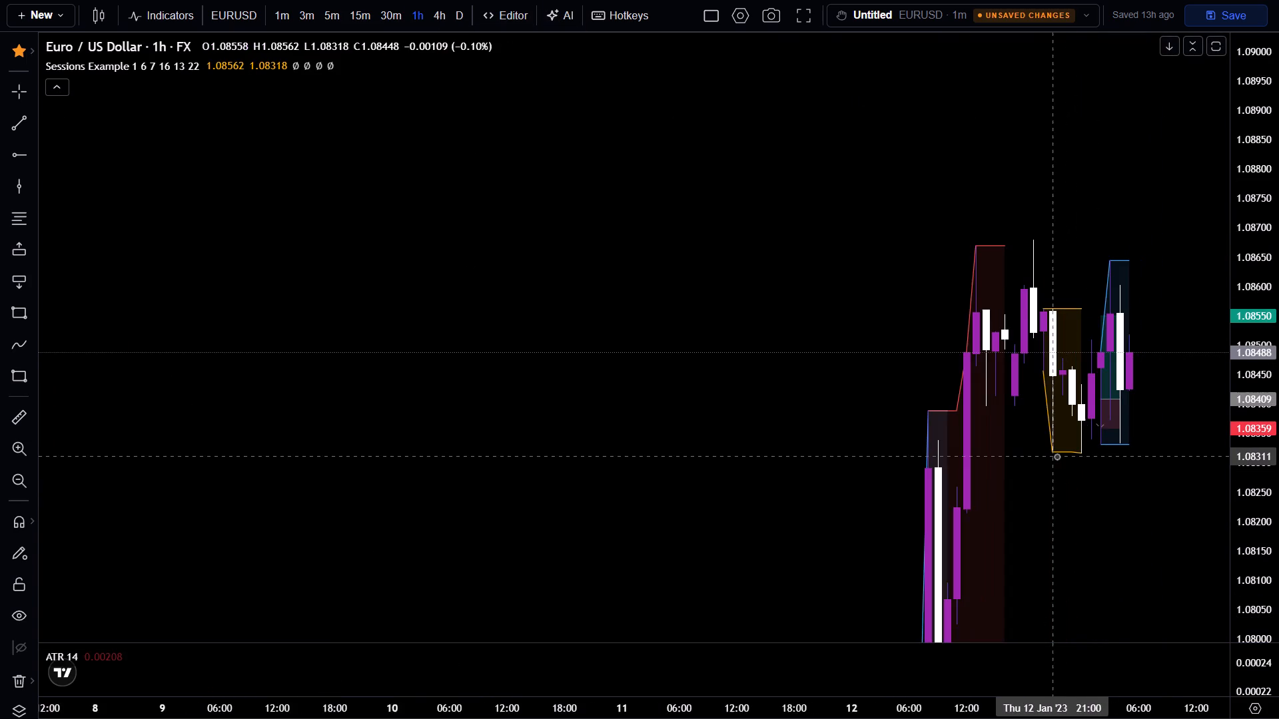
scroll(1055, 455, "up", 5)
type("V")
key("space")
key("space")
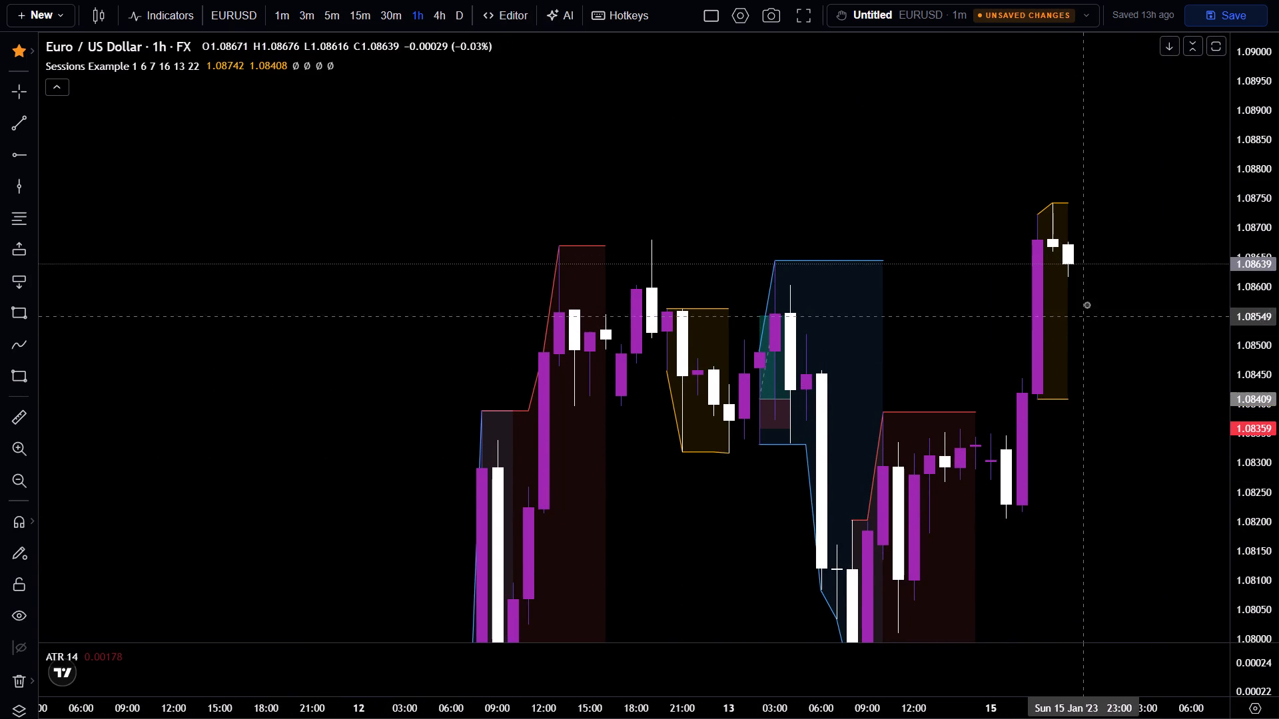
key("space")
key("space")
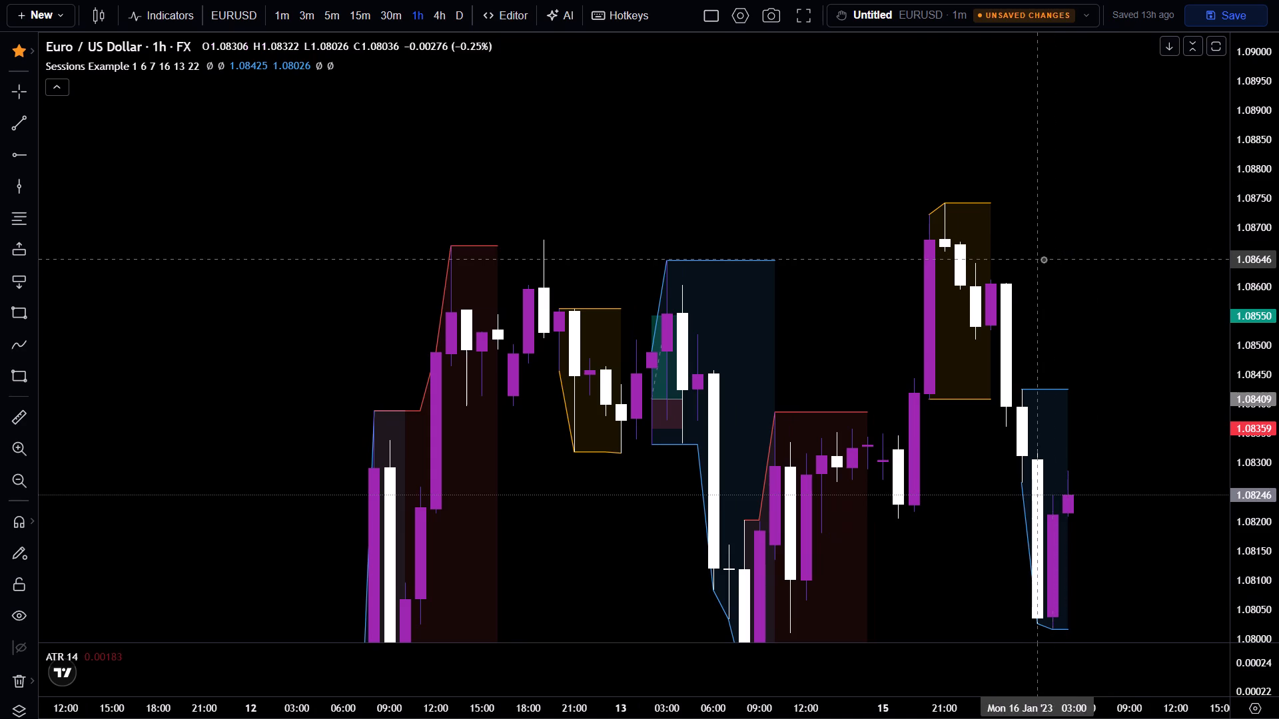
After a look at the daily chart, place a short position on the 3m timeframe with entry about 1.08405 at 01:42 on Jan 16.
left_click(463, 9)
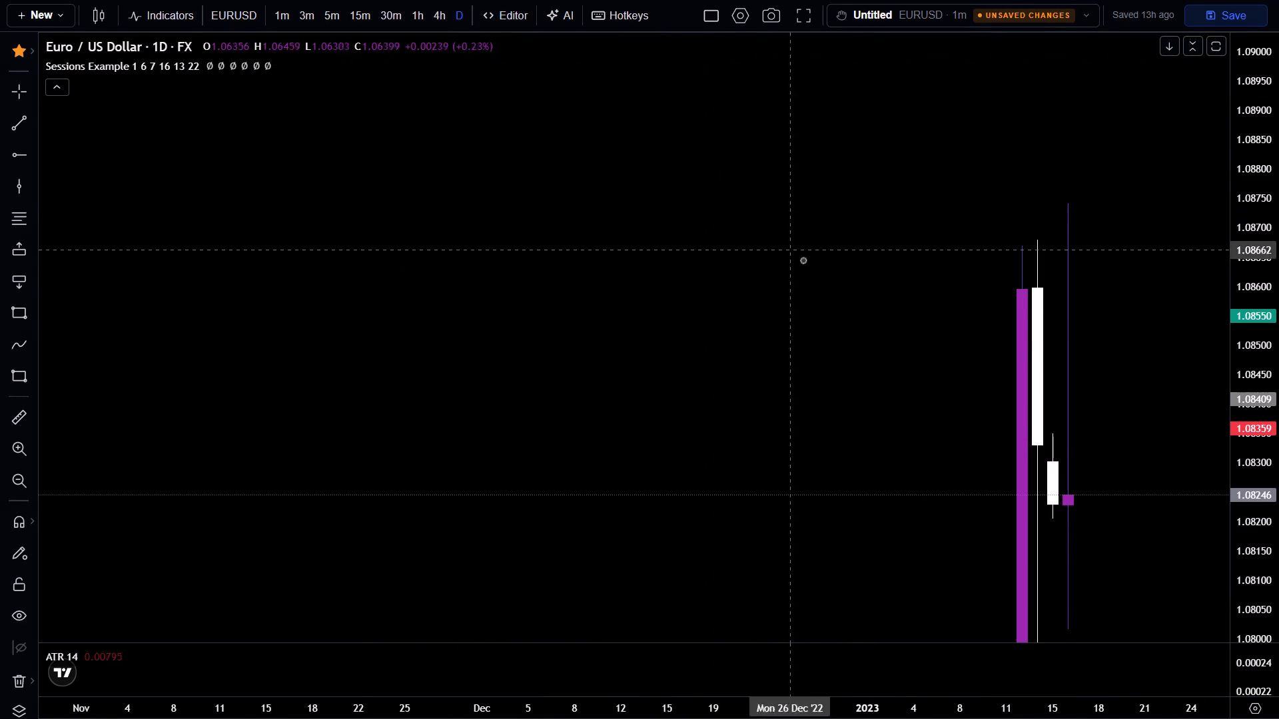
left_click(318, 17)
scroll(327, 129, "down", 5)
scroll(328, 191, "down", 7)
left_click_drag(1278, 603, 1278, 256)
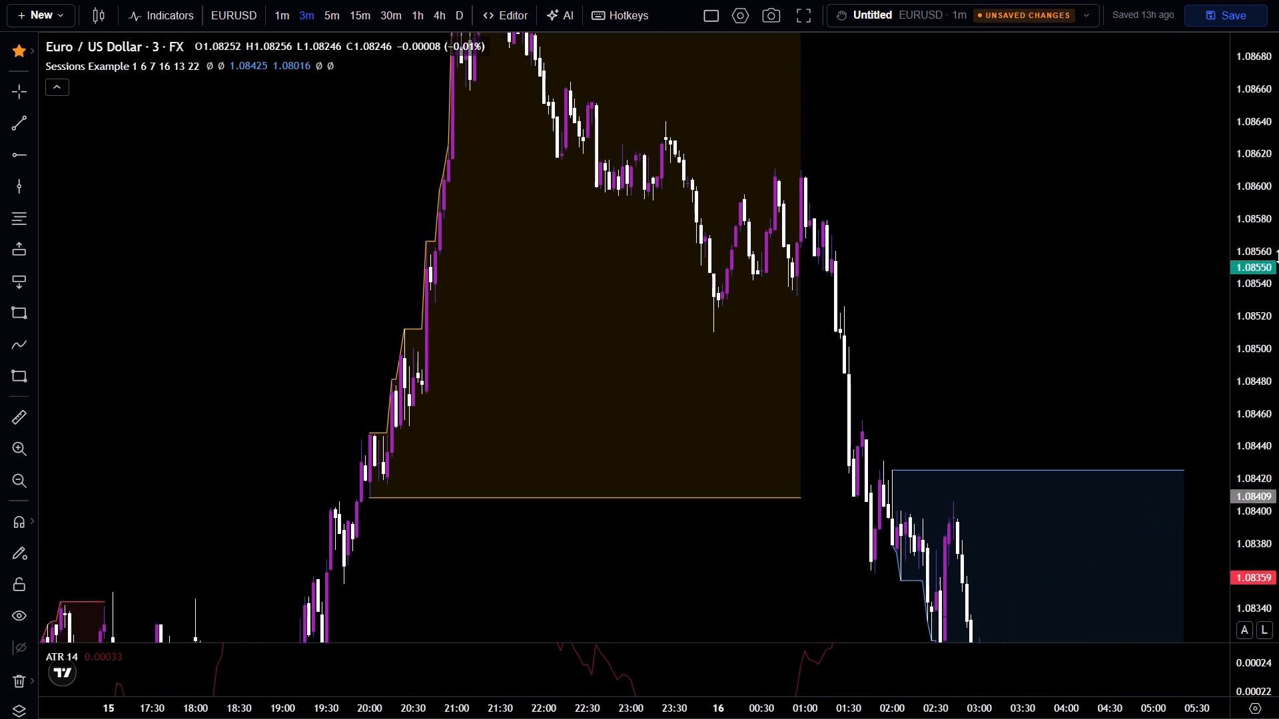
left_click_drag(1278, 256, 1278, 103)
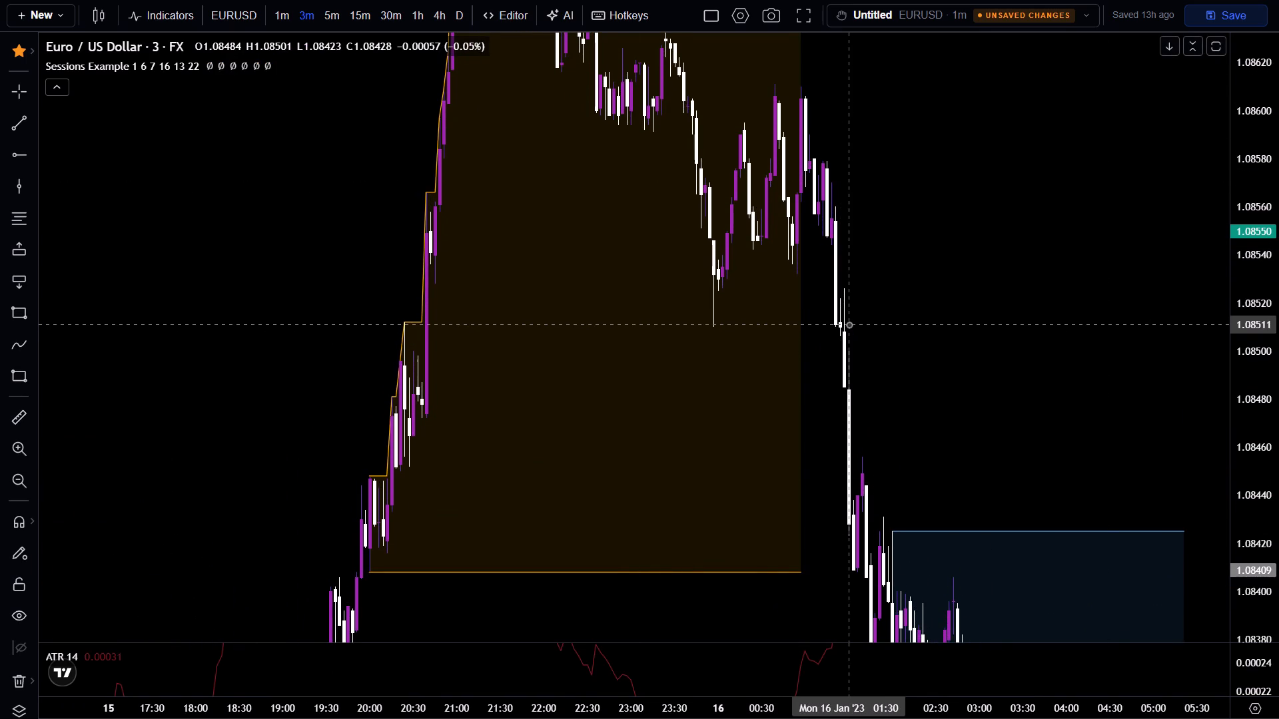
left_click_drag(866, 499, 842, 471)
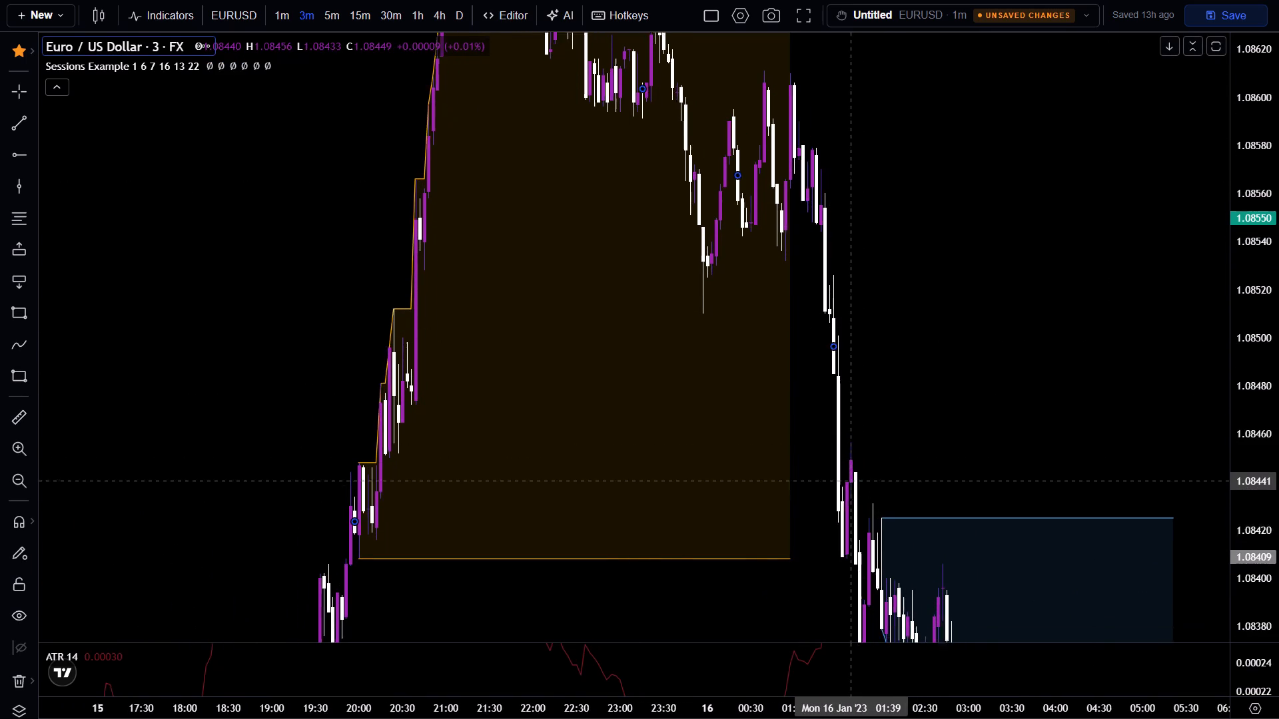
left_click_drag(842, 471, 715, 381)
left_click(10, 287)
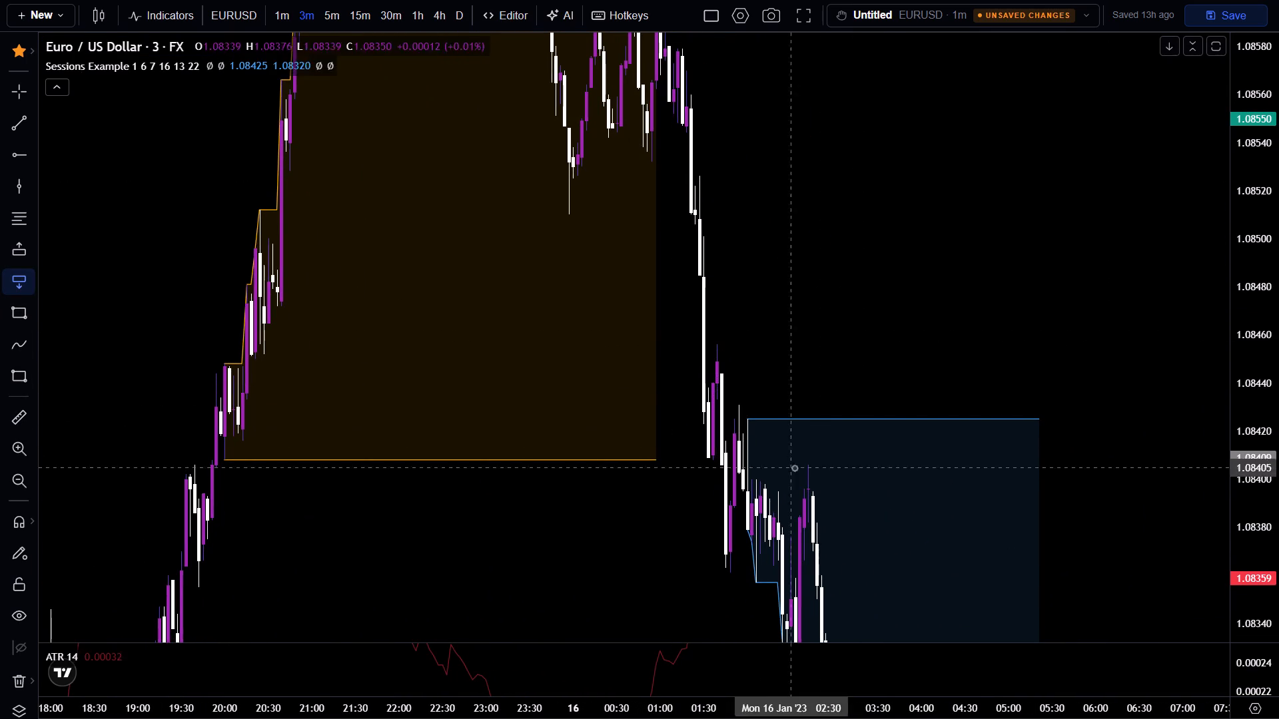
left_click(722, 468)
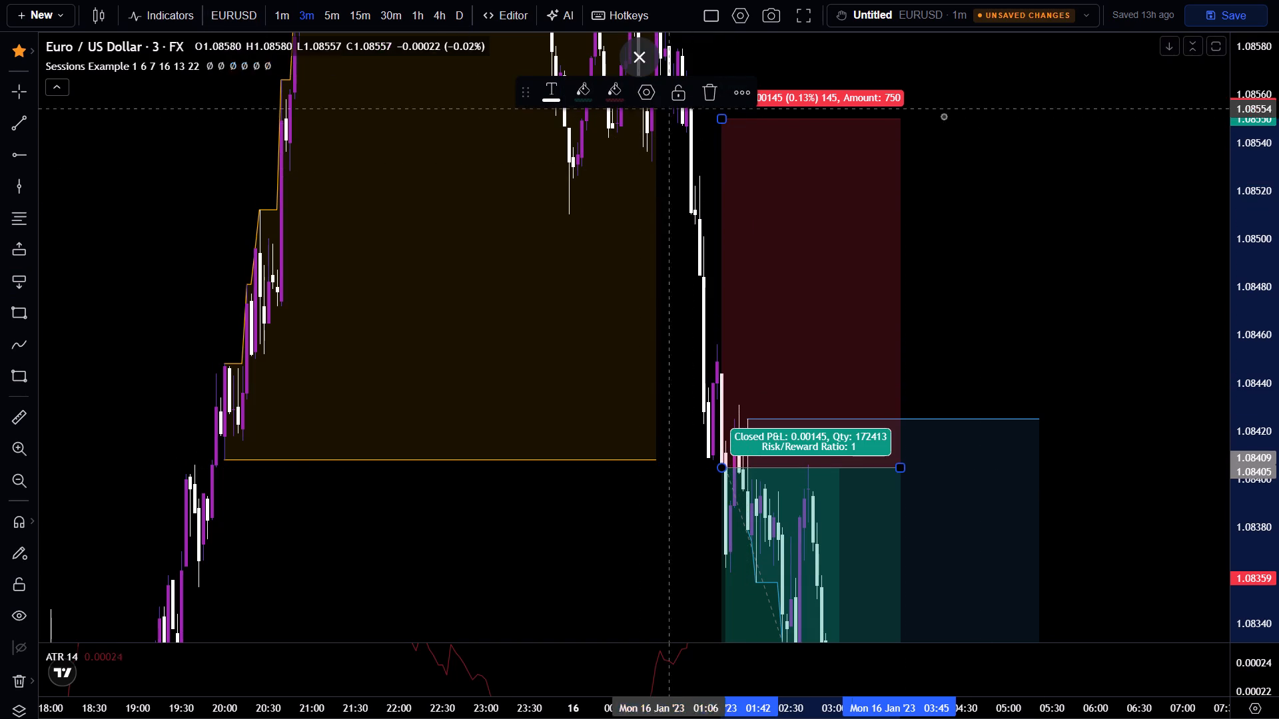
Refine the short position on the 1m timeframe to start at 01:45 with its entry at about 1.08405 and stop at about 1.08440.
left_click_drag(724, 124, 721, 226)
left_click(282, 11)
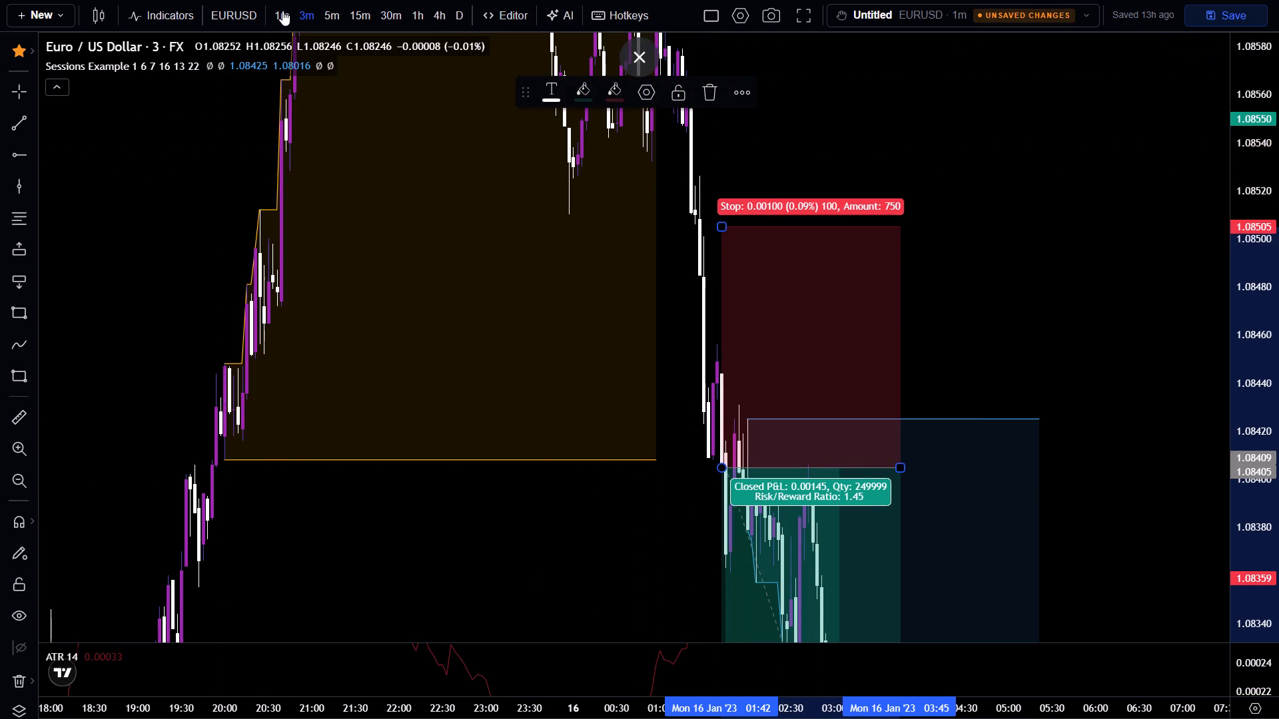
scroll(311, 130, "down", 5)
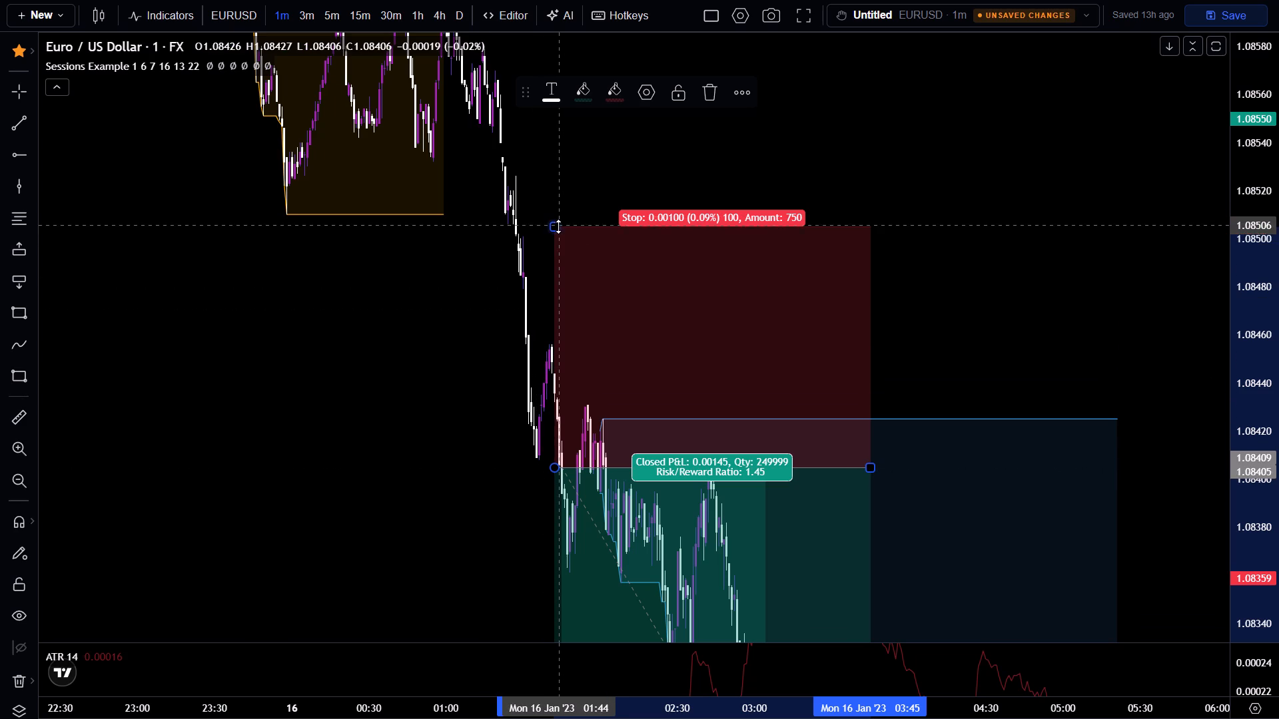
left_click_drag(556, 230, 575, 324)
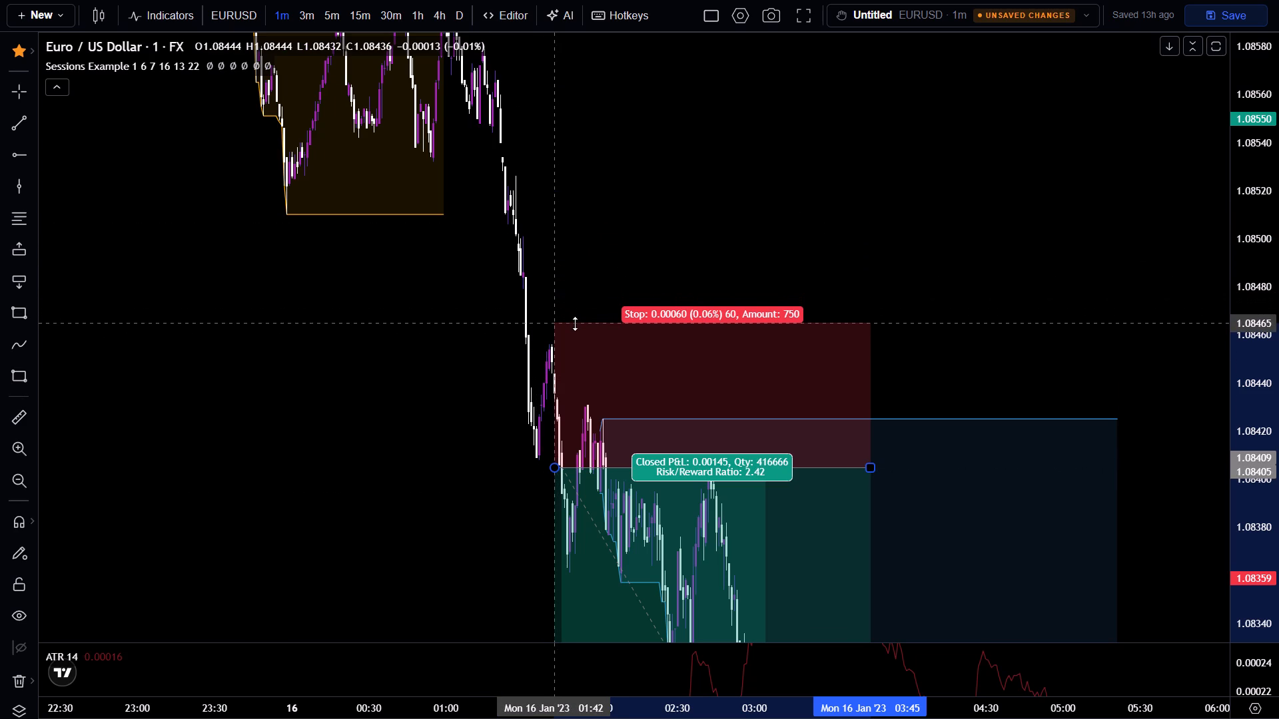
left_click_drag(575, 324, 576, 332)
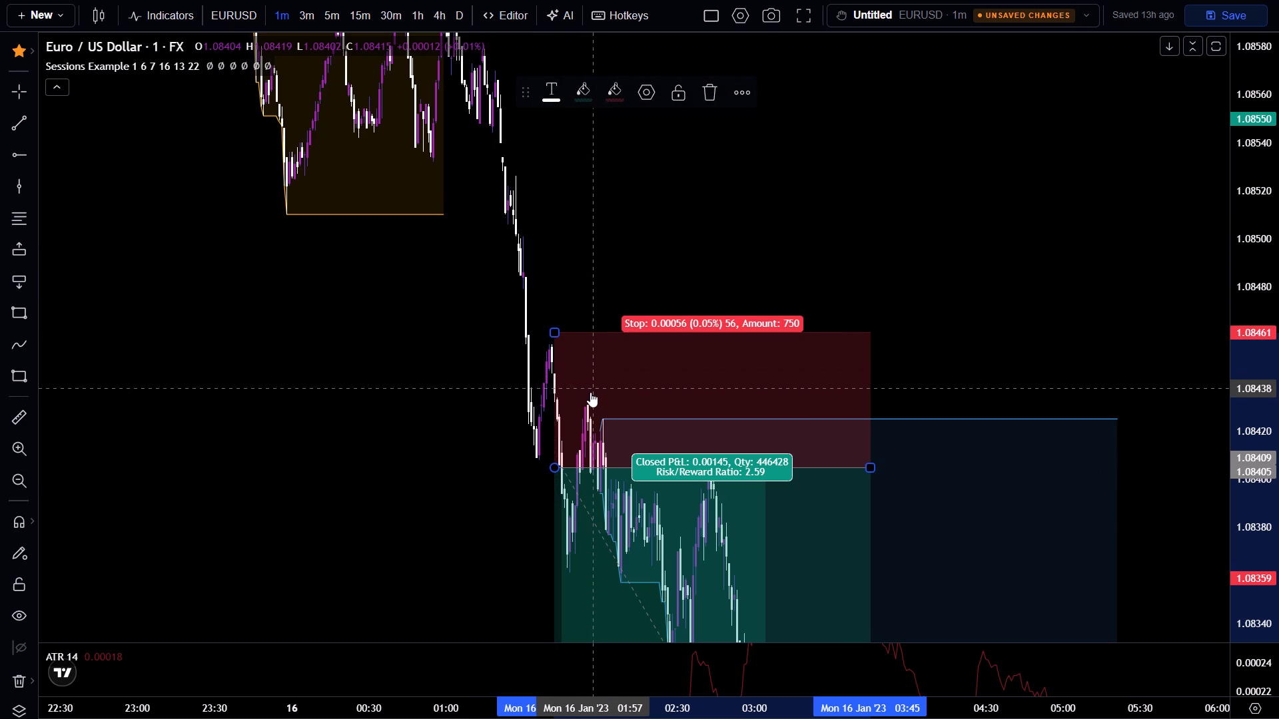
left_click(590, 393)
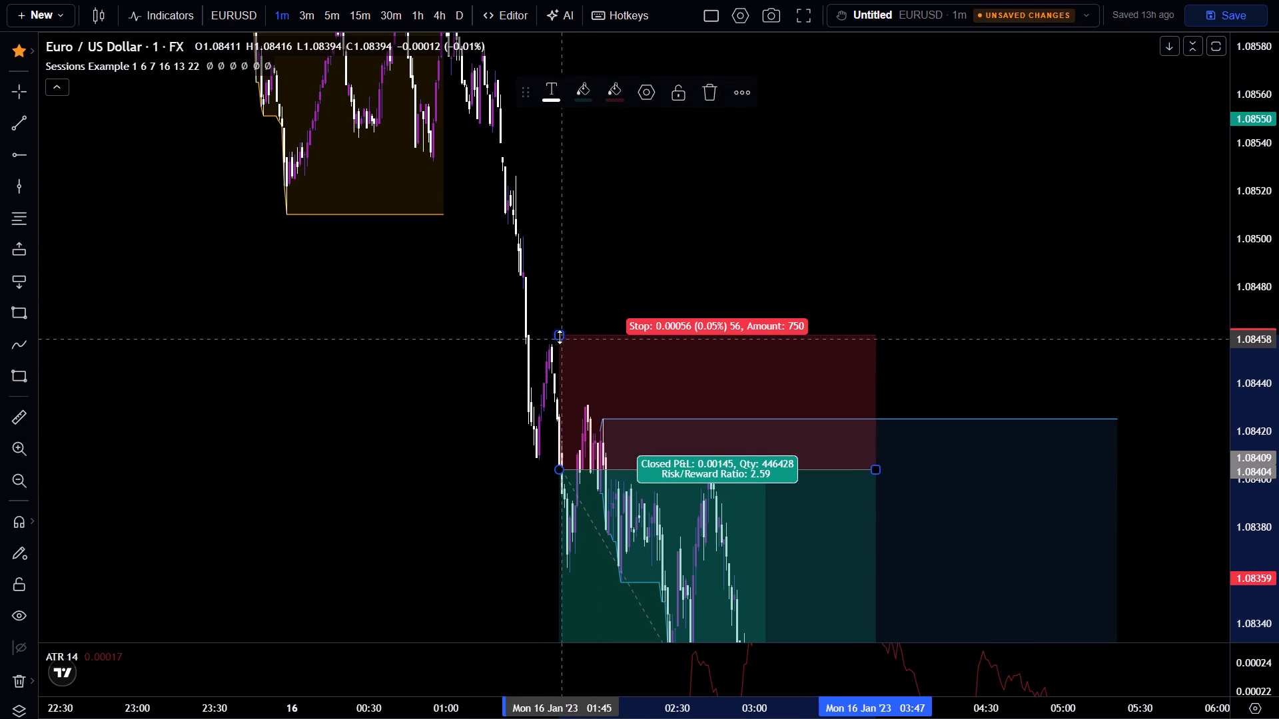
left_click_drag(560, 337, 584, 385)
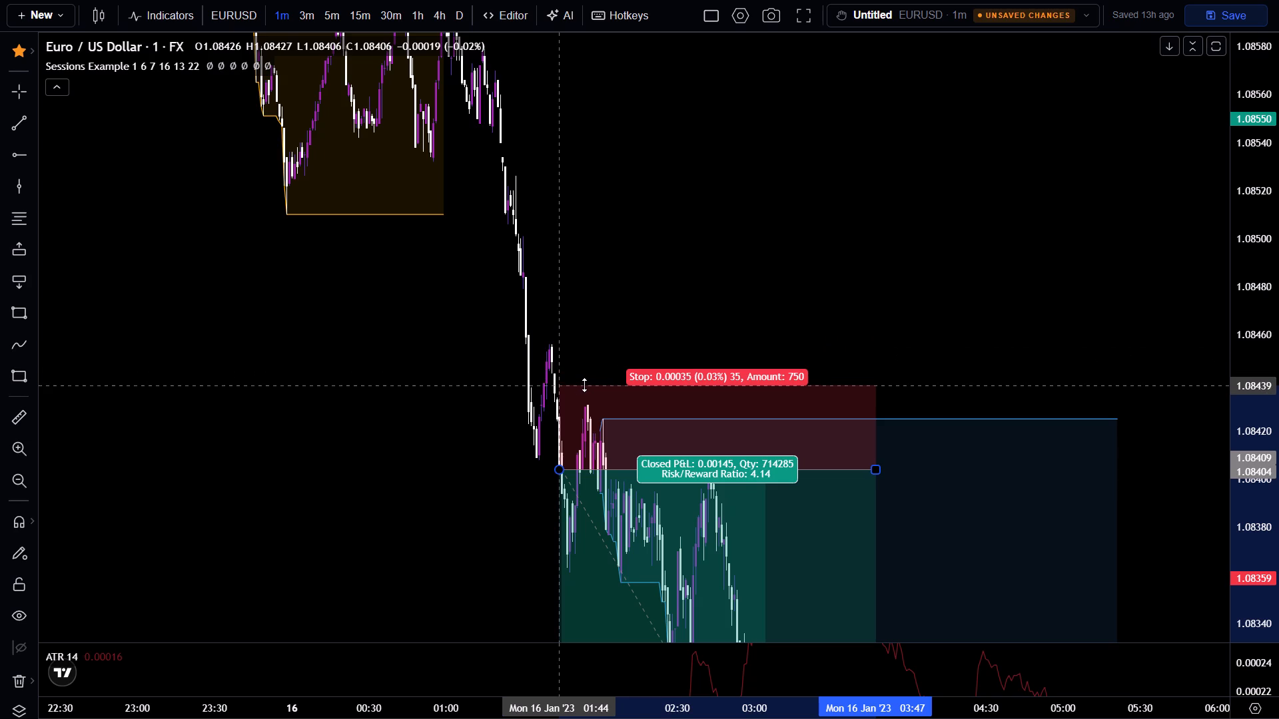
left_click_drag(584, 385, 586, 385)
left_click(588, 323)
left_click_drag(634, 288, 723, 140)
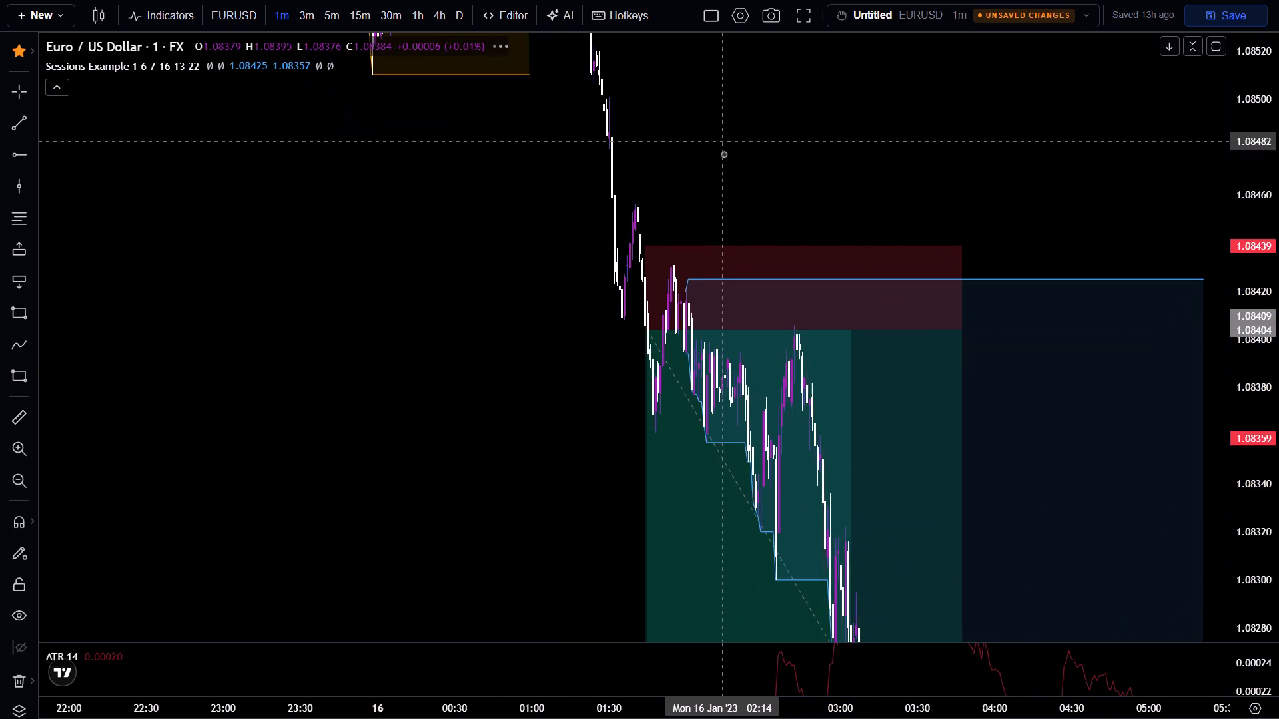
scroll(722, 204, "up", 5)
left_click_drag(323, 328, 329, 327)
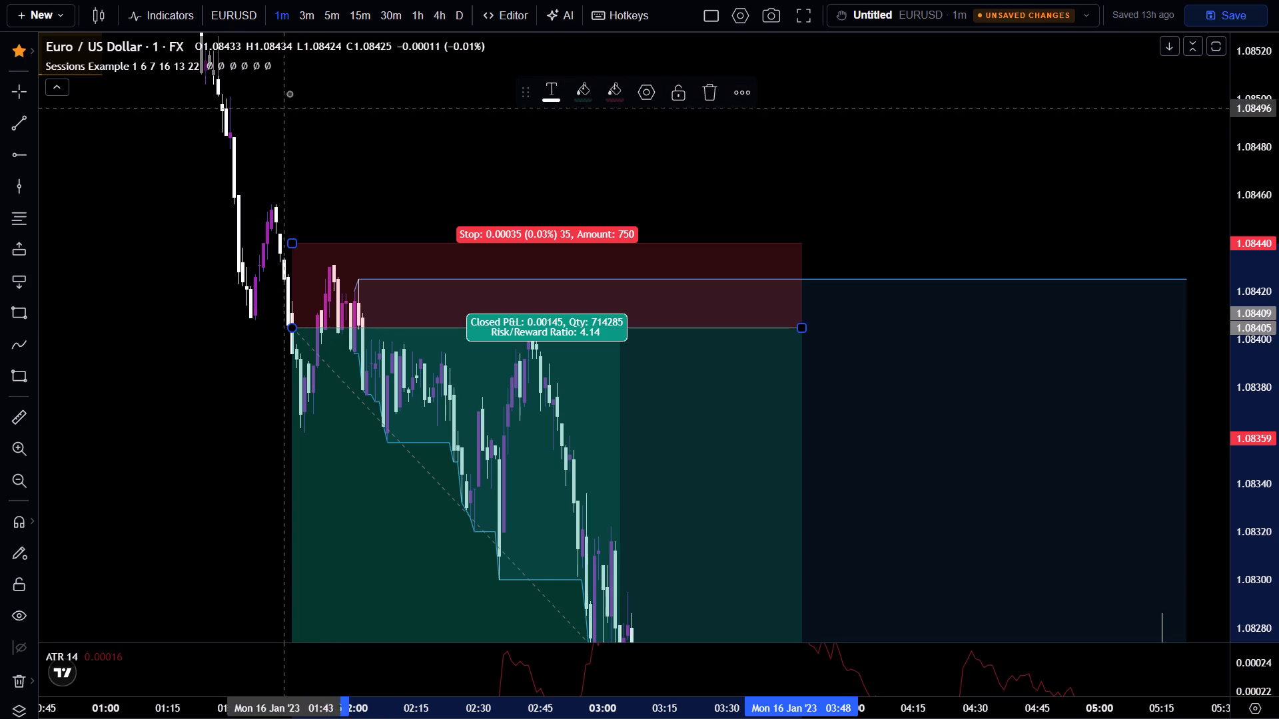
Examine the short position and the surrounding price action on the 3m timeframe.
left_click(306, 21)
scroll(575, 312, "up", 3)
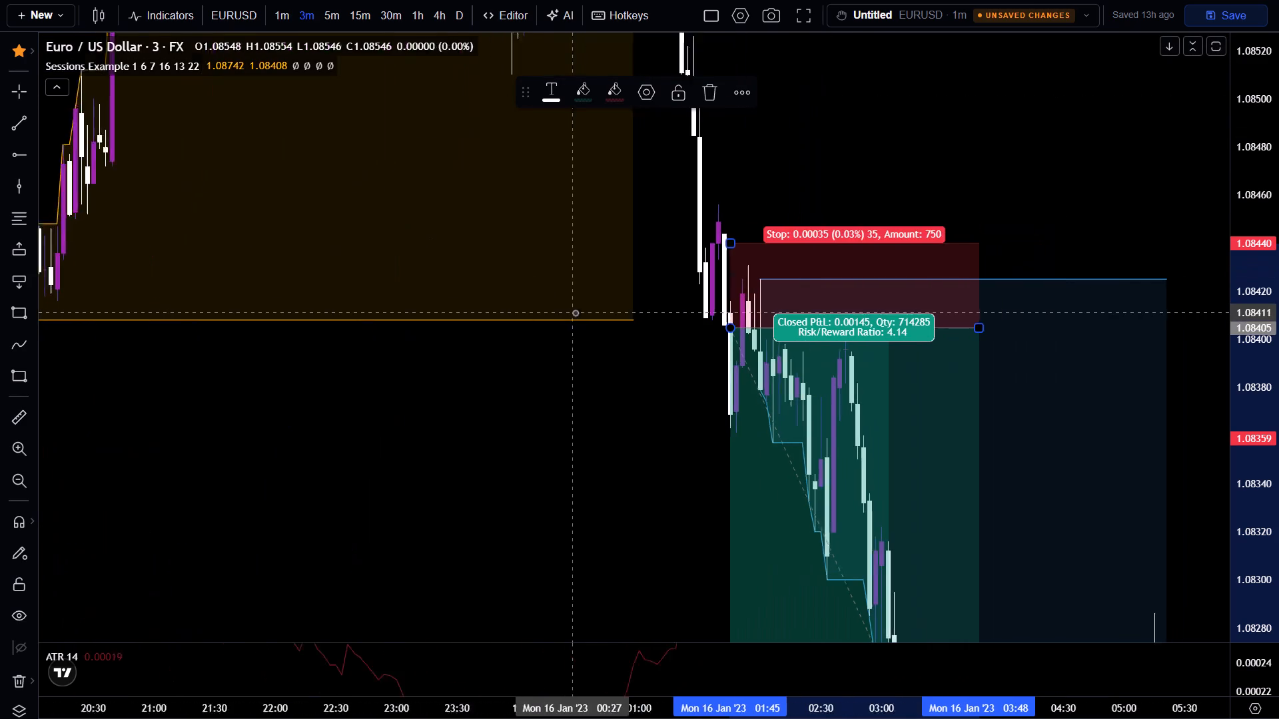
scroll(575, 312, "up", 2)
left_click(498, 367)
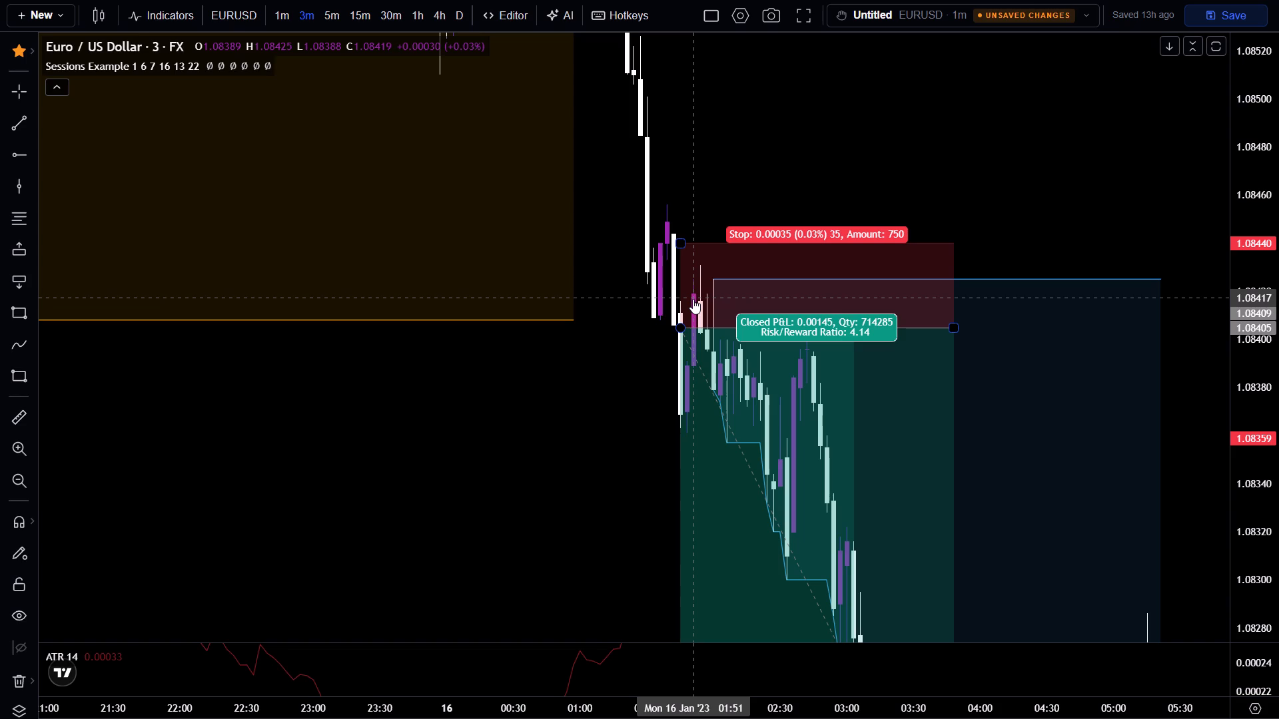
Switch the chart to the 1h timeframe and replay it forward to the 03:00 candle on Jan 17.
left_click(415, 23)
left_click_drag(1278, 325, 1270, 716)
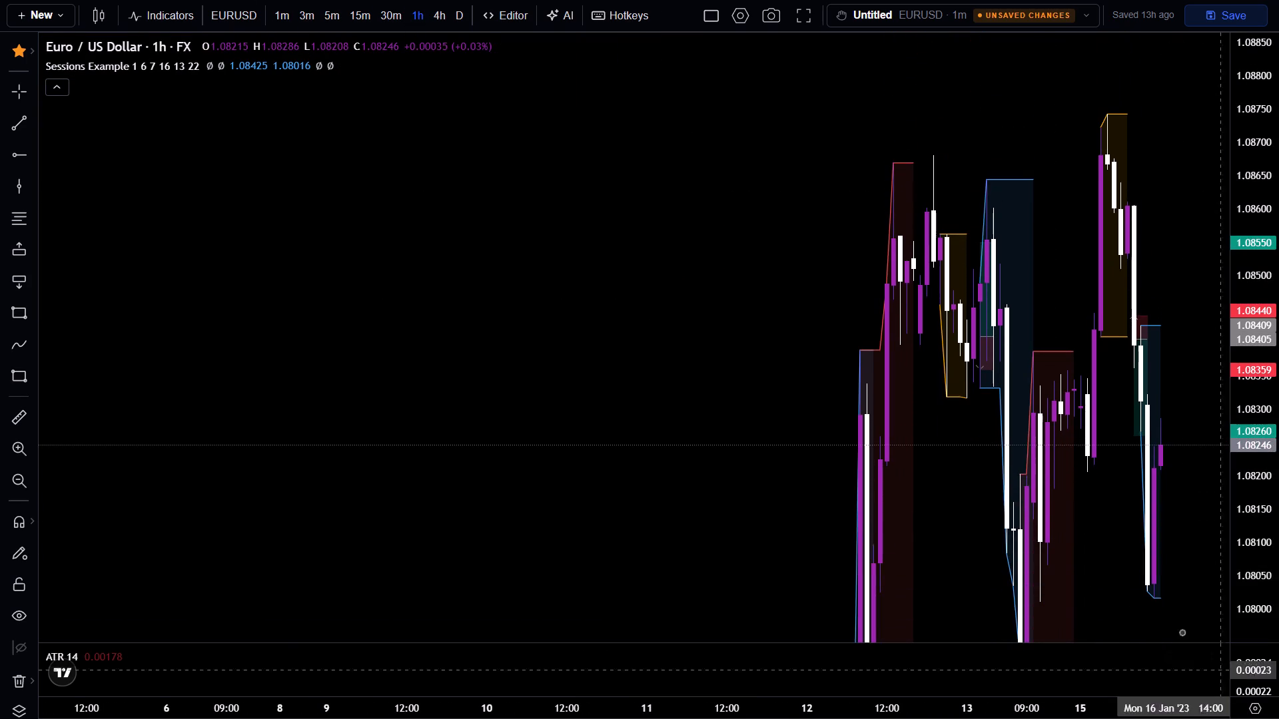
scroll(1077, 577, "up", 4)
left_click_drag(1278, 441, 1278, 528)
key("space")
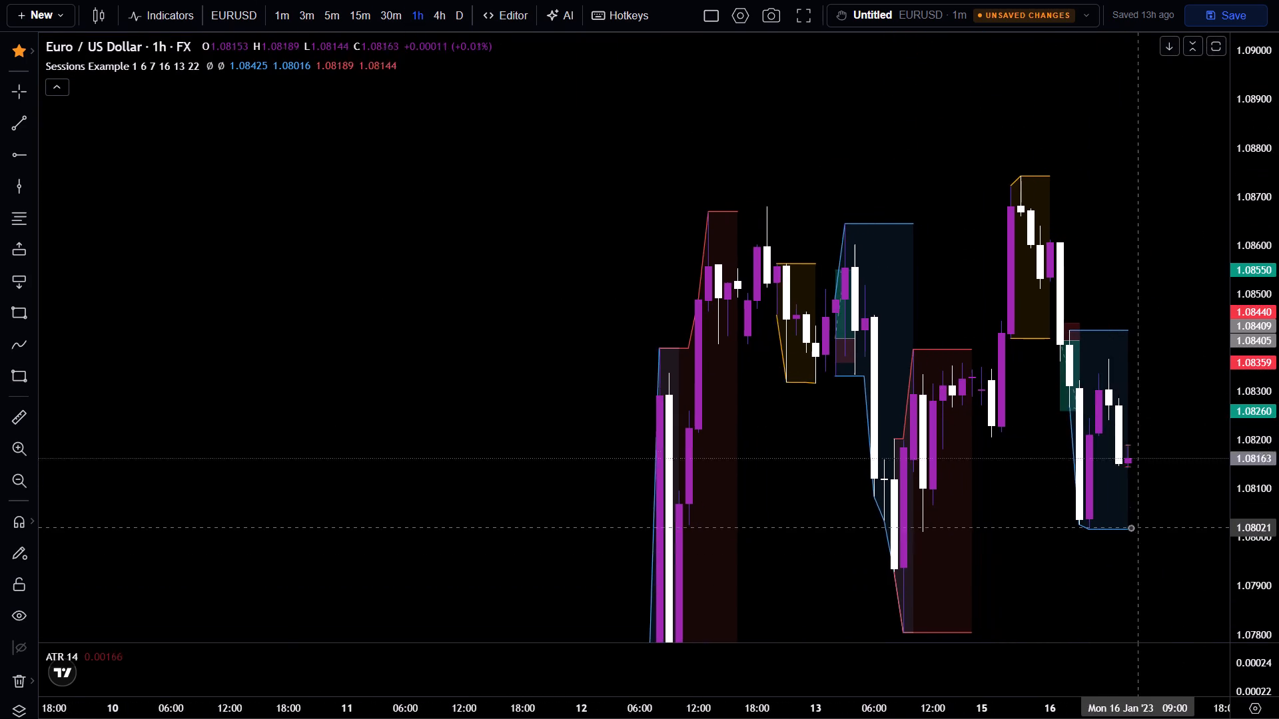
left_click_drag(1079, 522, 1023, 522)
key("space")
Replay the 1h chart forward to the 03:00 candle on Jan 18.
left_click_drag(1278, 483, 1275, 421)
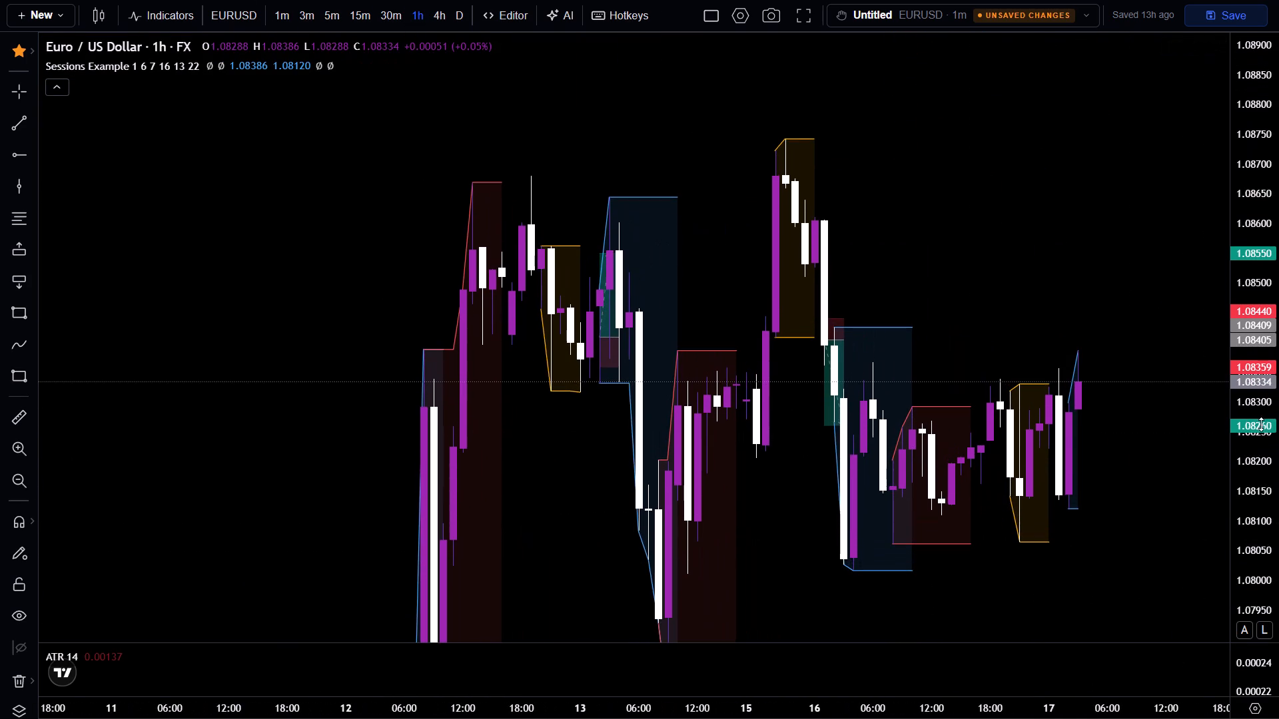
left_click_drag(1278, 512, 1278, 447)
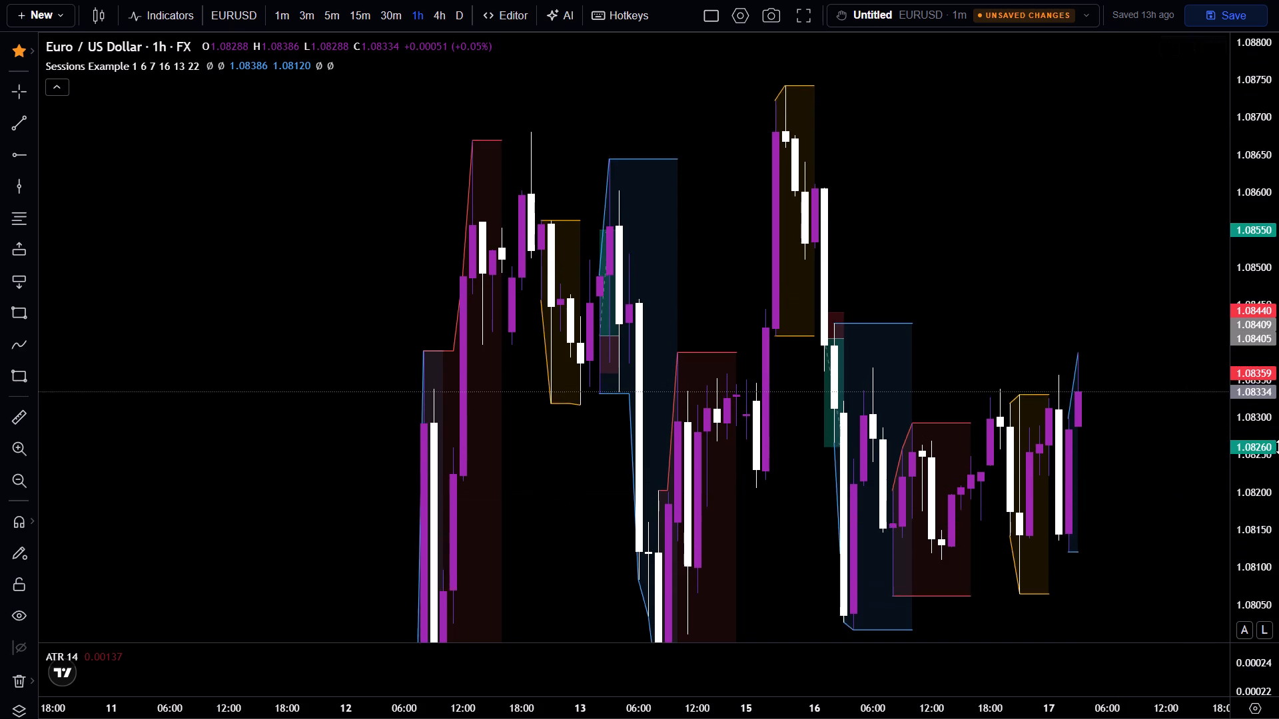
left_click_drag(1278, 447, 1240, 152)
scroll(1043, 526, "up", 5)
left_click_drag(1055, 553, 1118, 173)
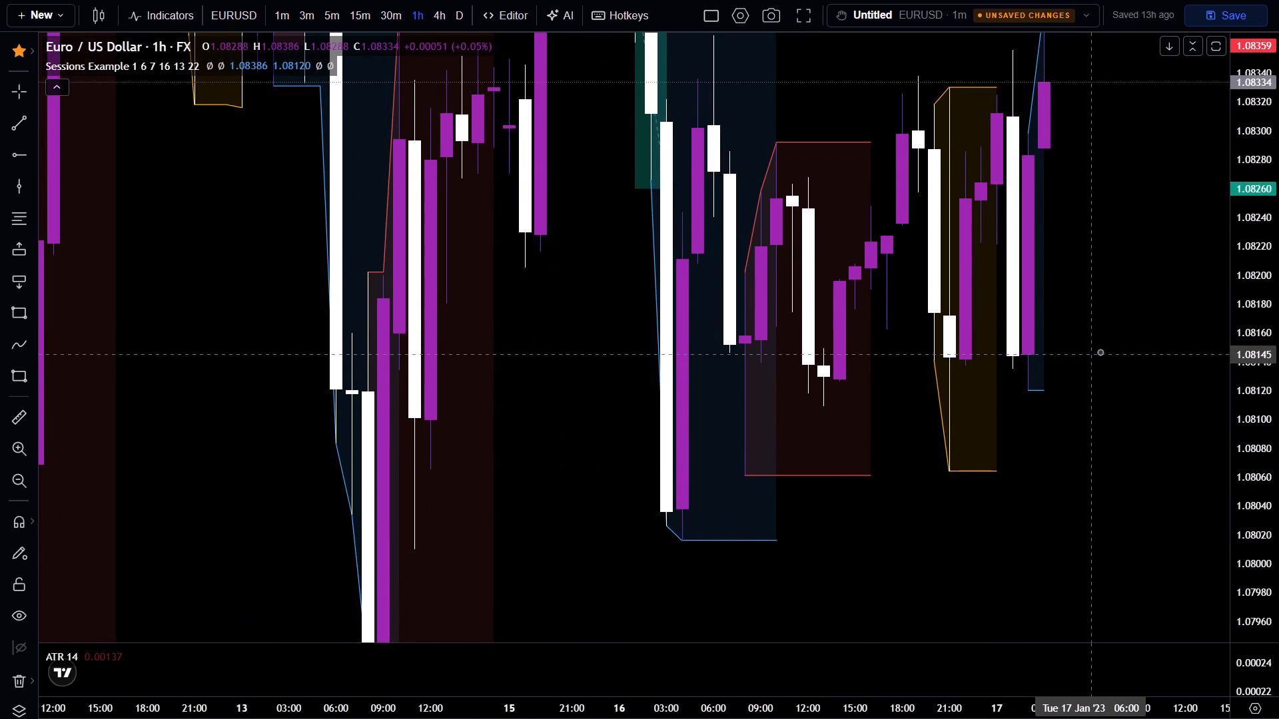
left_click_drag(1278, 284, 1278, 557)
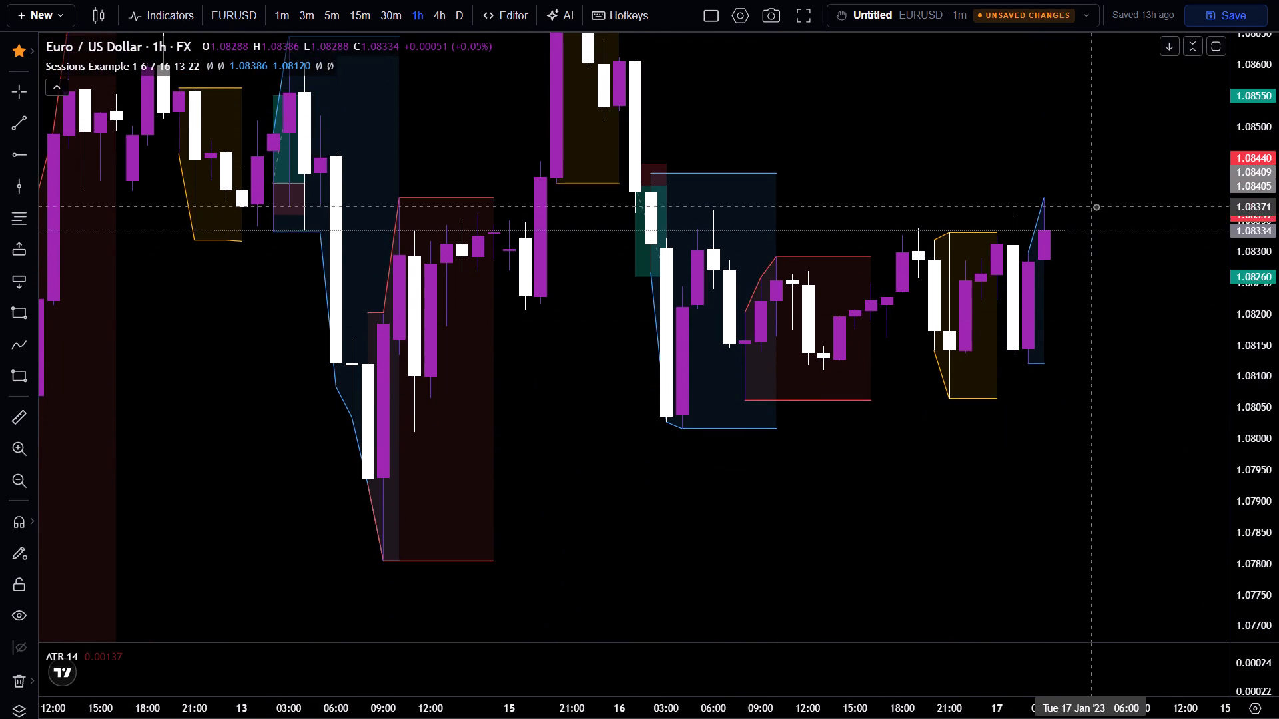
key("space")
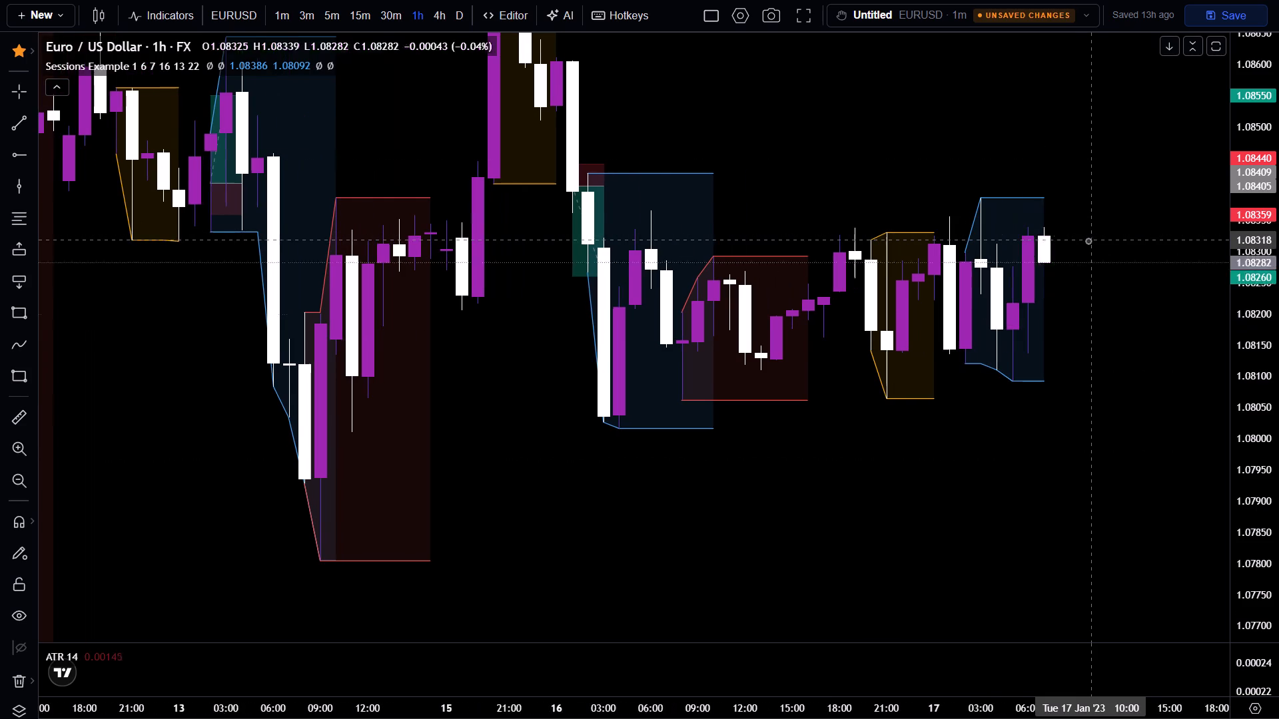
key("space")
key("space")
key("space")
left_click_drag(1278, 138, 1278, 304)
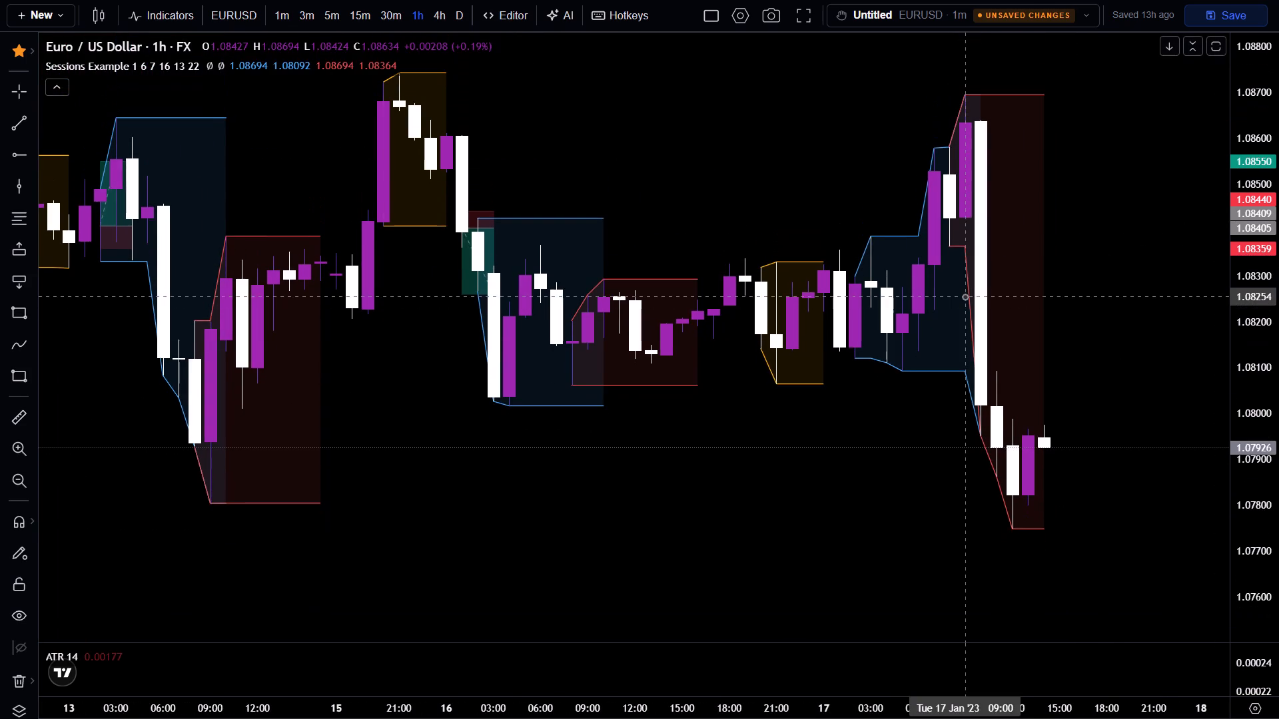
scroll(965, 296, "up", 3)
key("space")
key("space")
scroll(1138, 459, "down", 3)
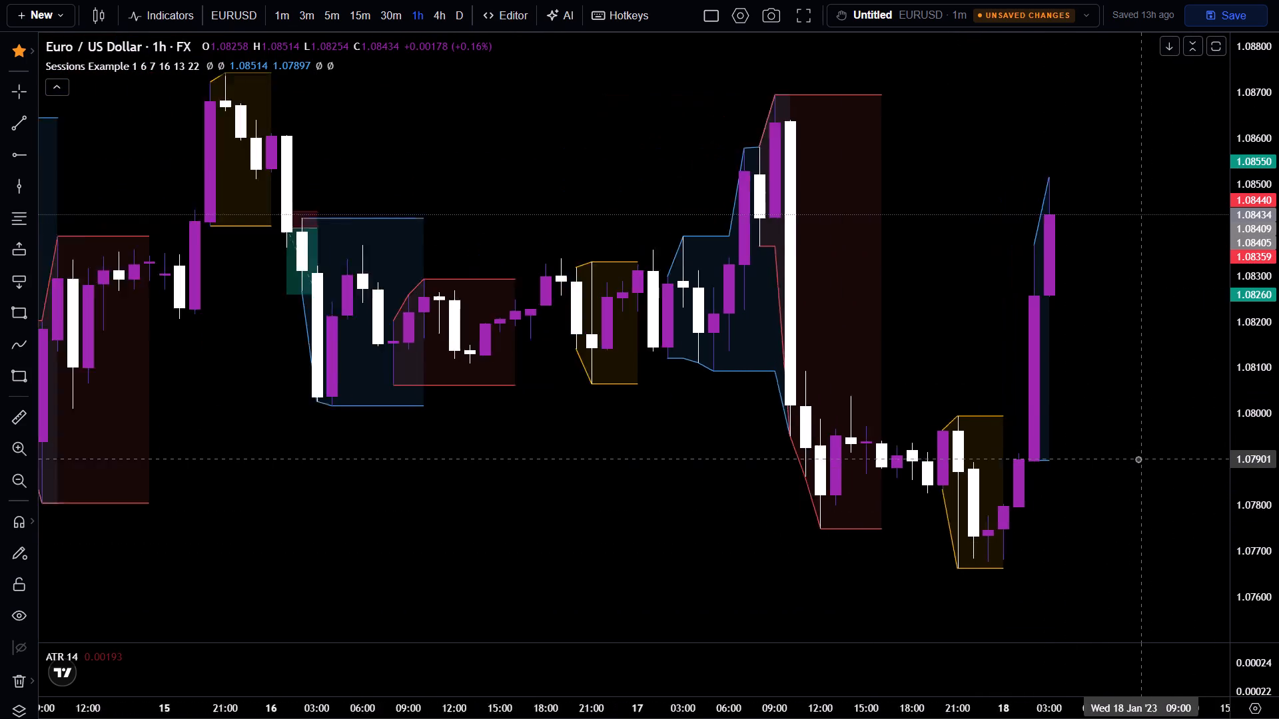
scroll(1138, 459, "down", 3)
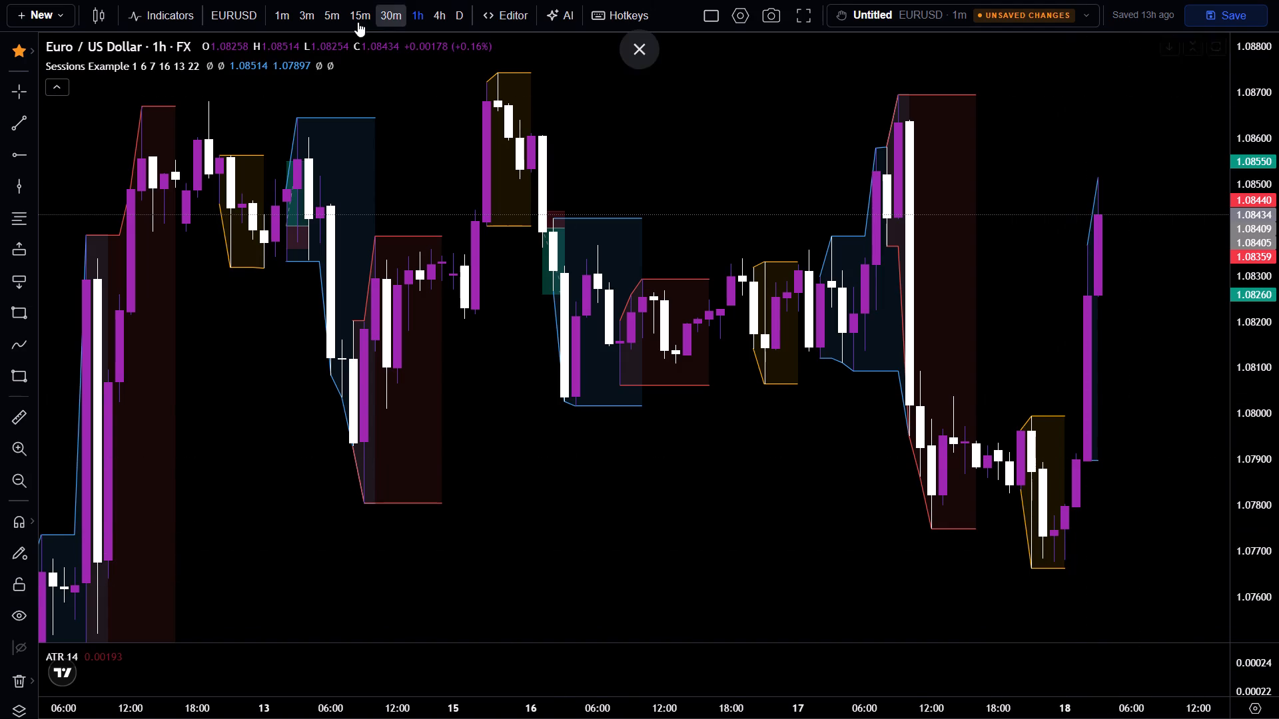
On the 3m timeframe, place a long position at 03:15 on Jan 18 with entry about 1.08361, target about 1.08528 and stop about 1.08315.
left_click(307, 9)
scroll(364, 55, "down", 5)
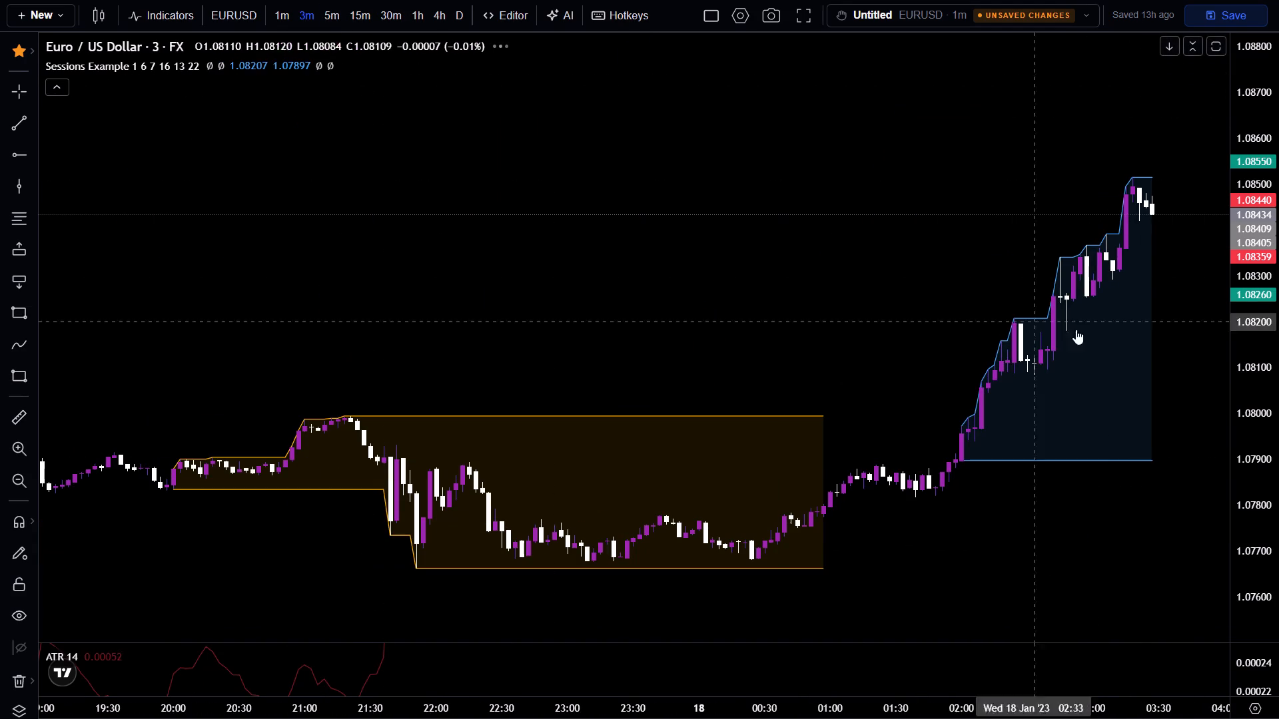
left_click_drag(1278, 481, 1180, 0)
left_click_drag(1036, 397, 881, 0)
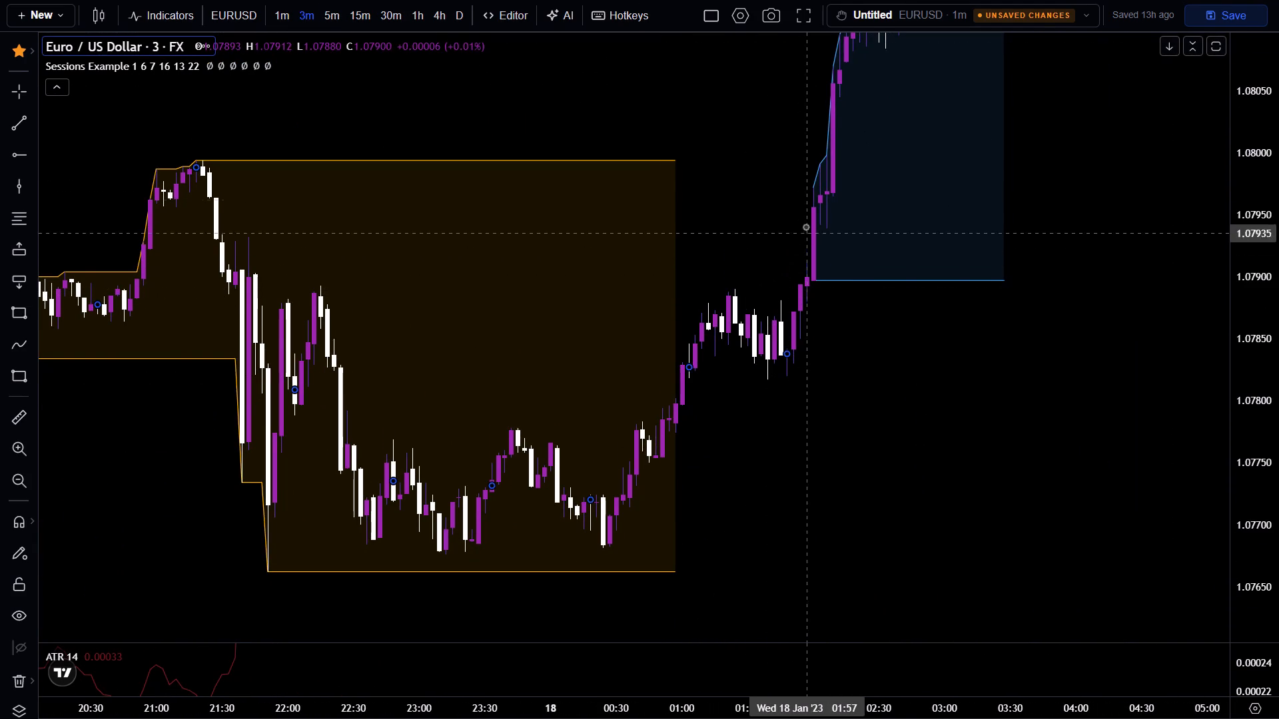
left_click_drag(882, 77, 897, 214)
left_click_drag(911, 172, 899, 274)
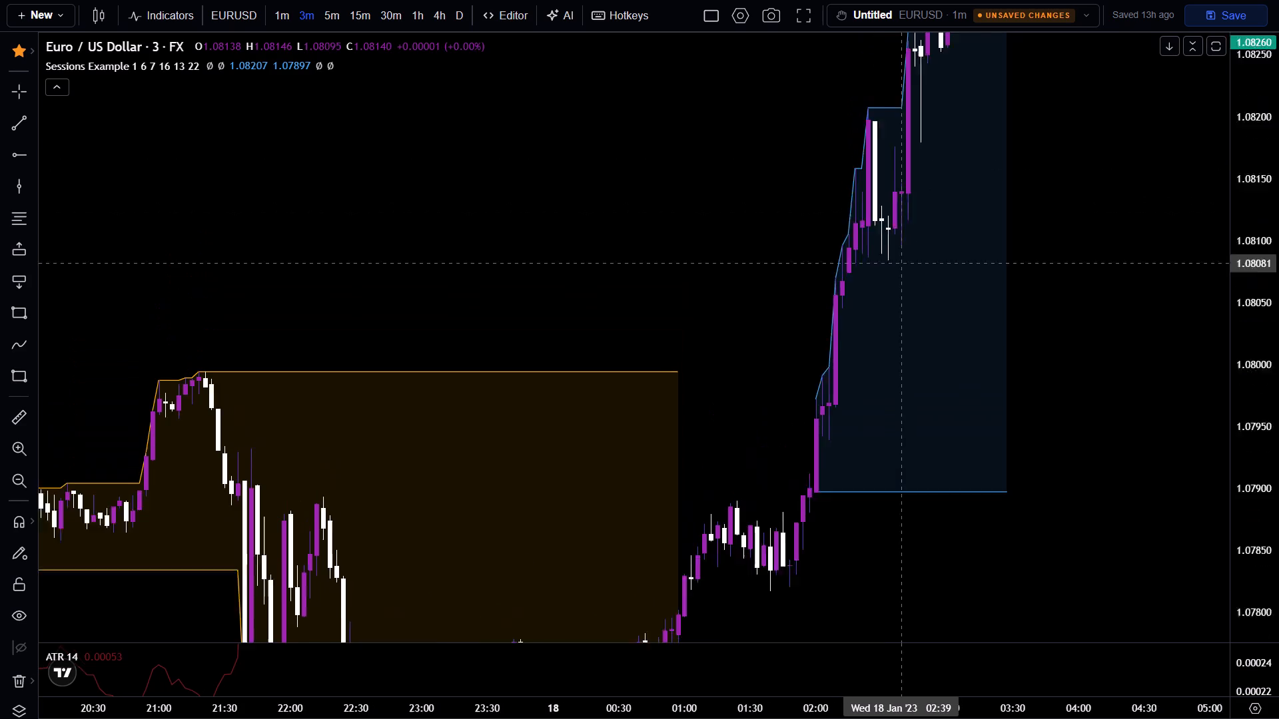
left_click_drag(899, 274, 887, 330)
left_click_drag(921, 169, 903, 270)
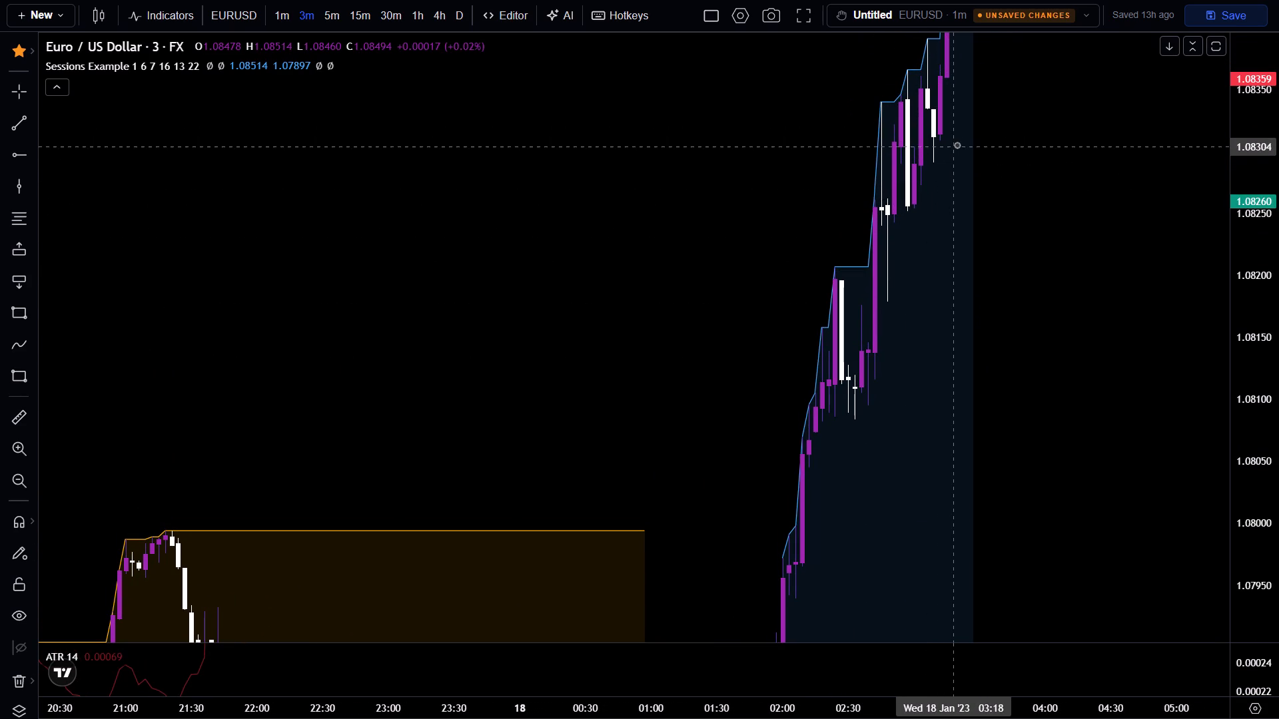
left_click_drag(933, 132, 896, 415)
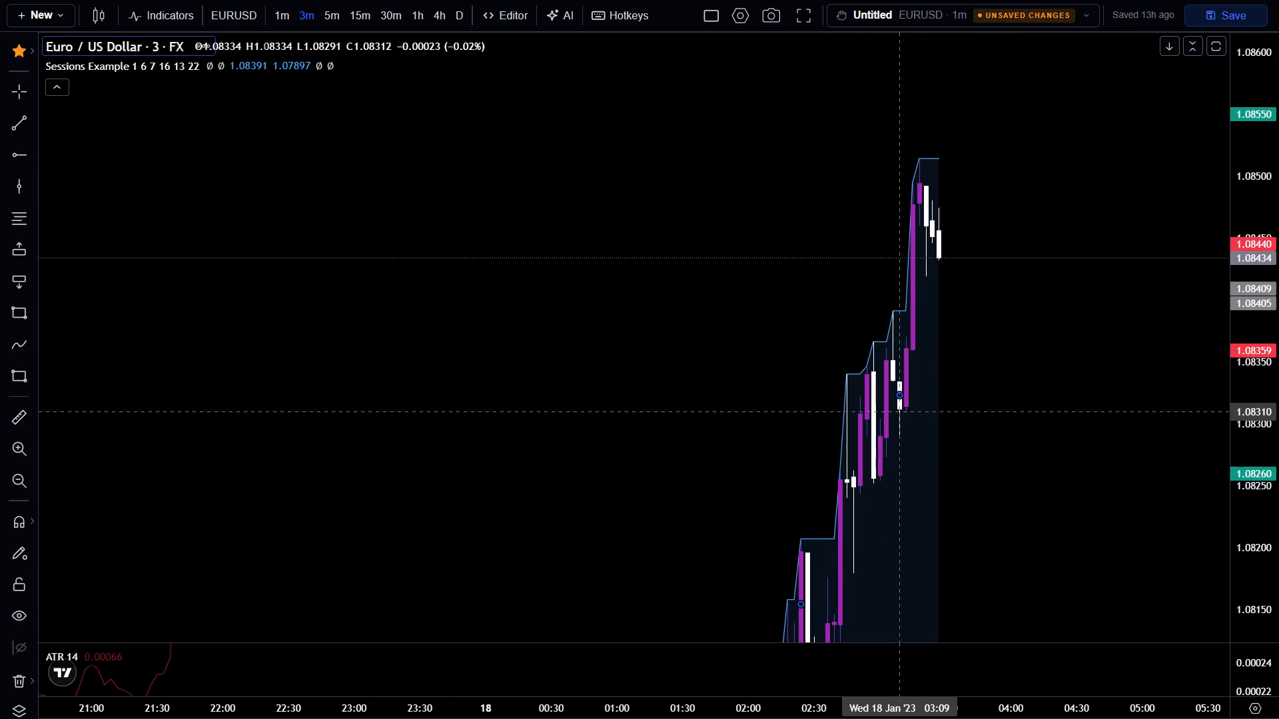
left_click_drag(896, 415, 895, 415)
scroll(895, 415, "up", 5)
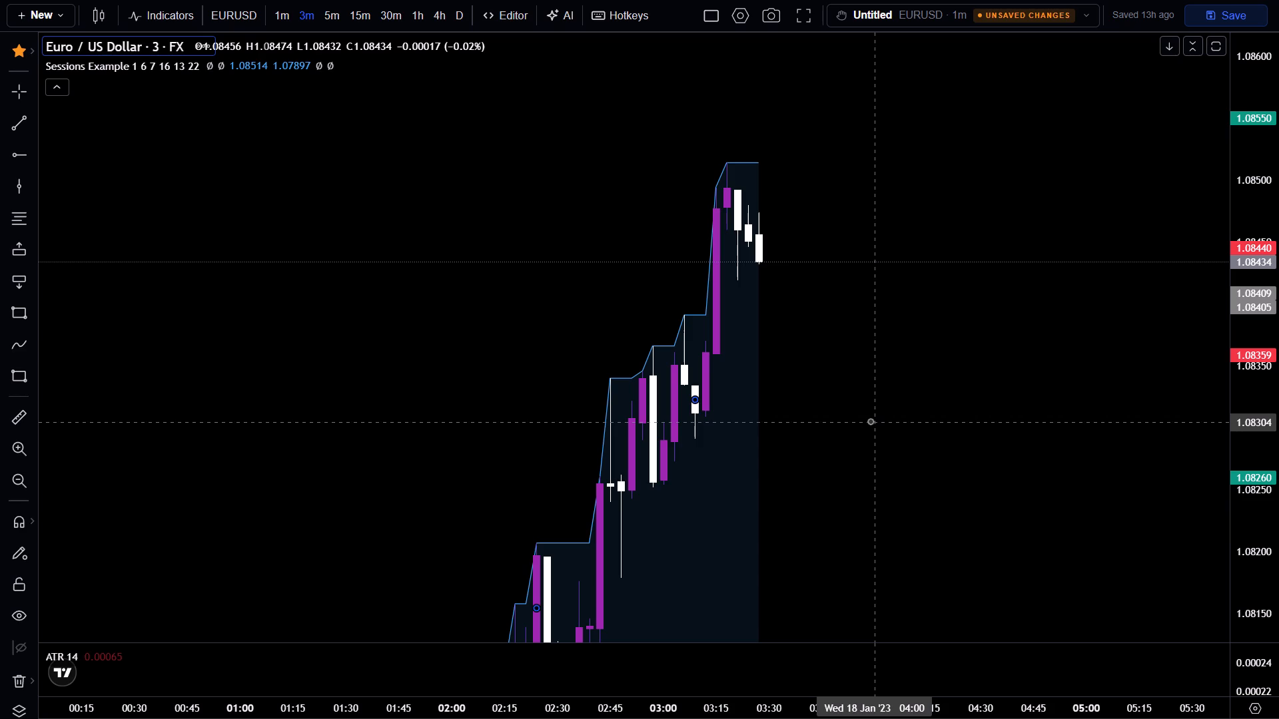
left_click(0, 256)
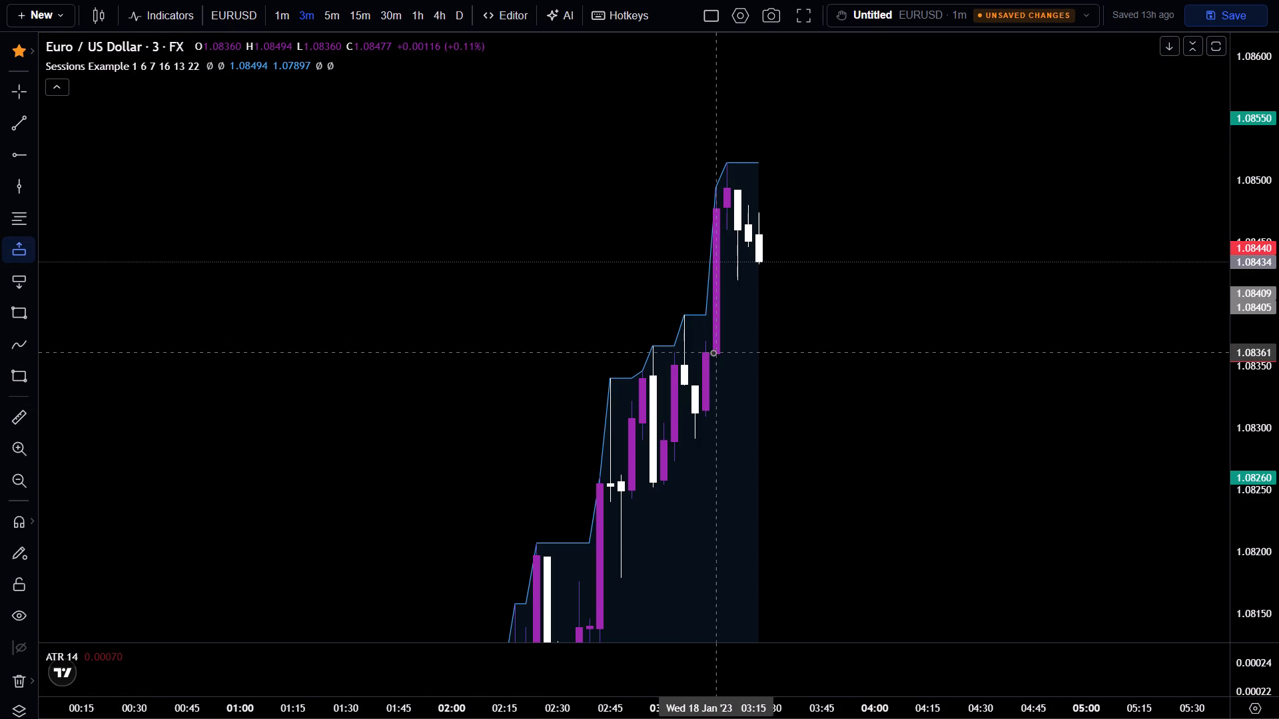
left_click(713, 352)
left_click_drag(722, 561, 765, 450)
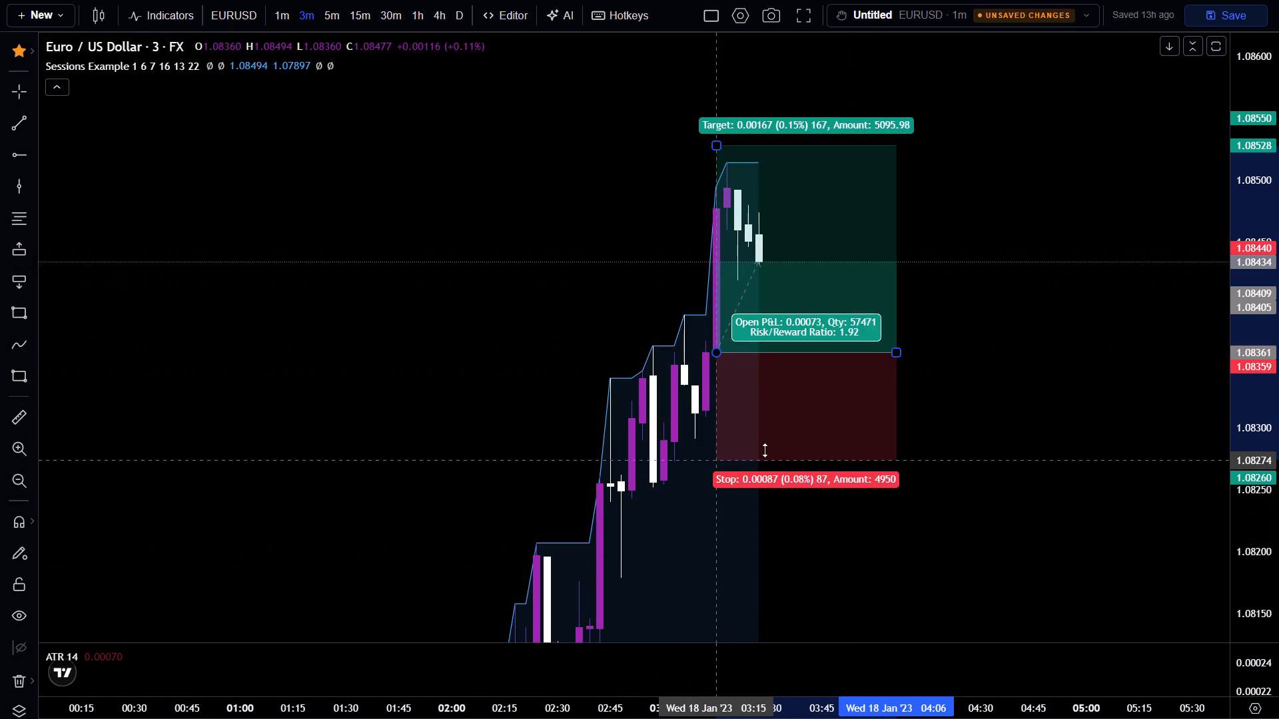
left_click_drag(765, 450, 768, 409)
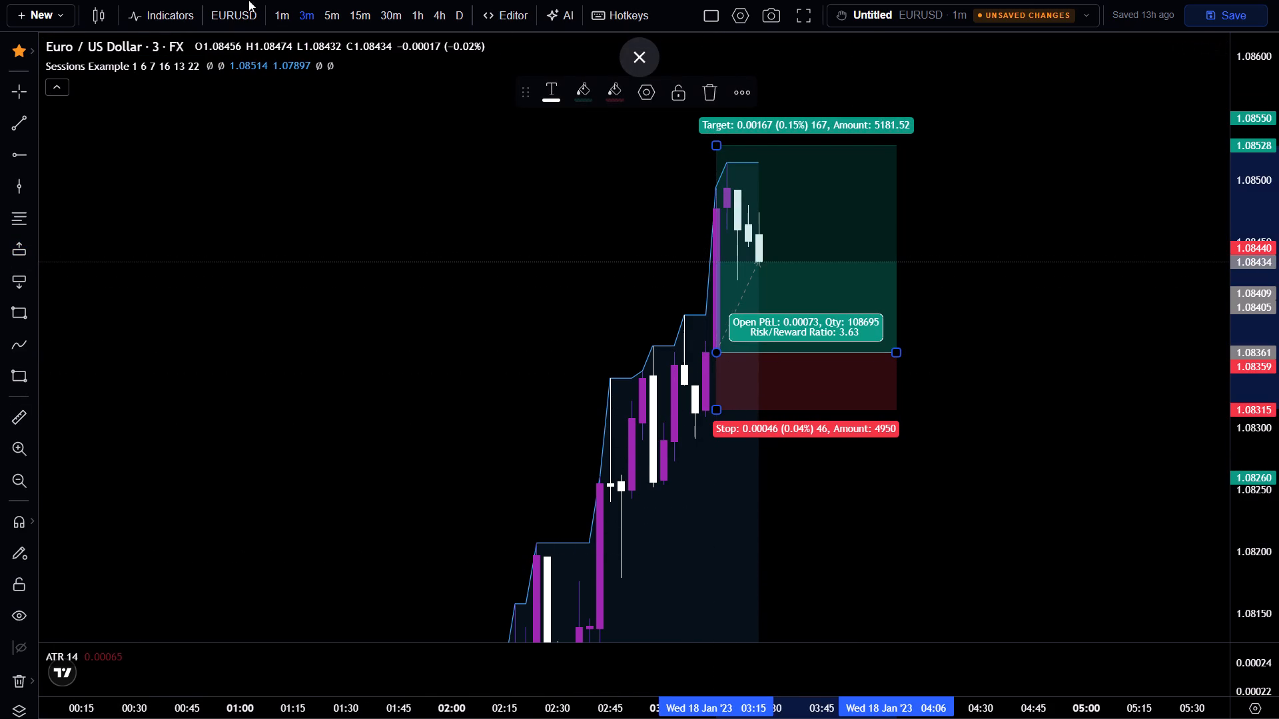
Switch to the 1m timeframe and lower the long position's stop to about 1.08282.
left_click(285, 13)
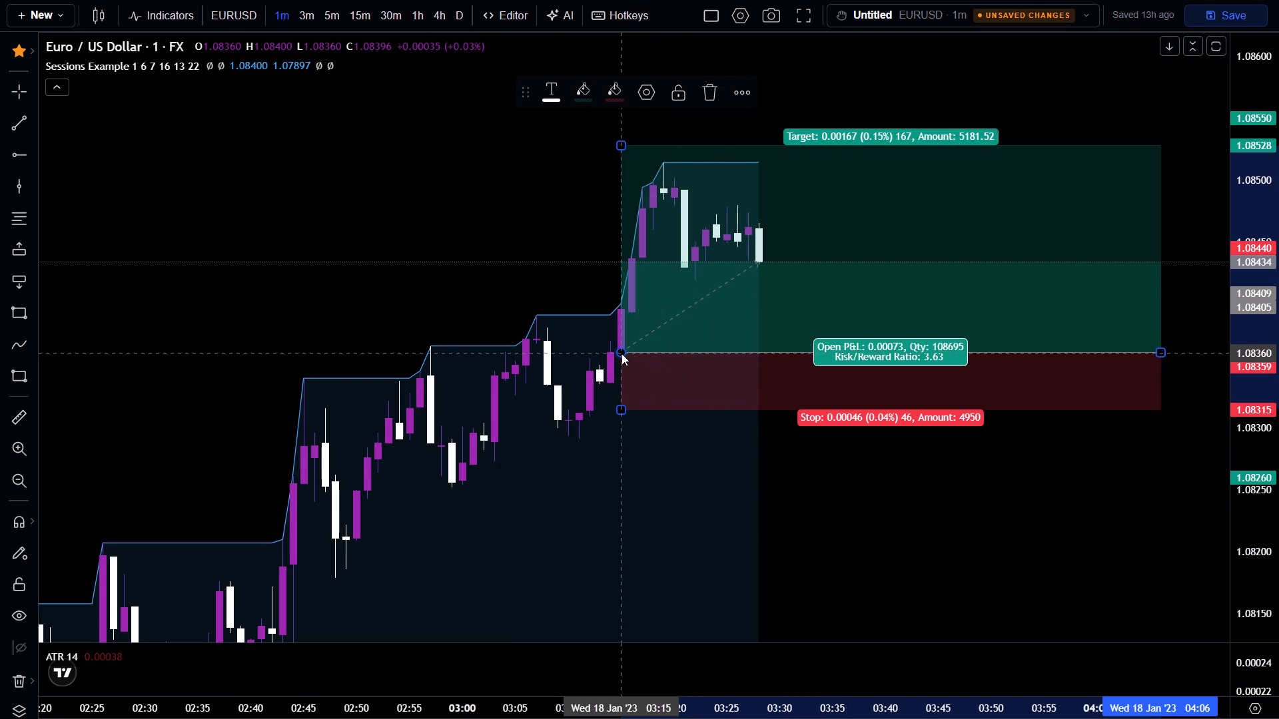
left_click_drag(622, 413, 644, 485)
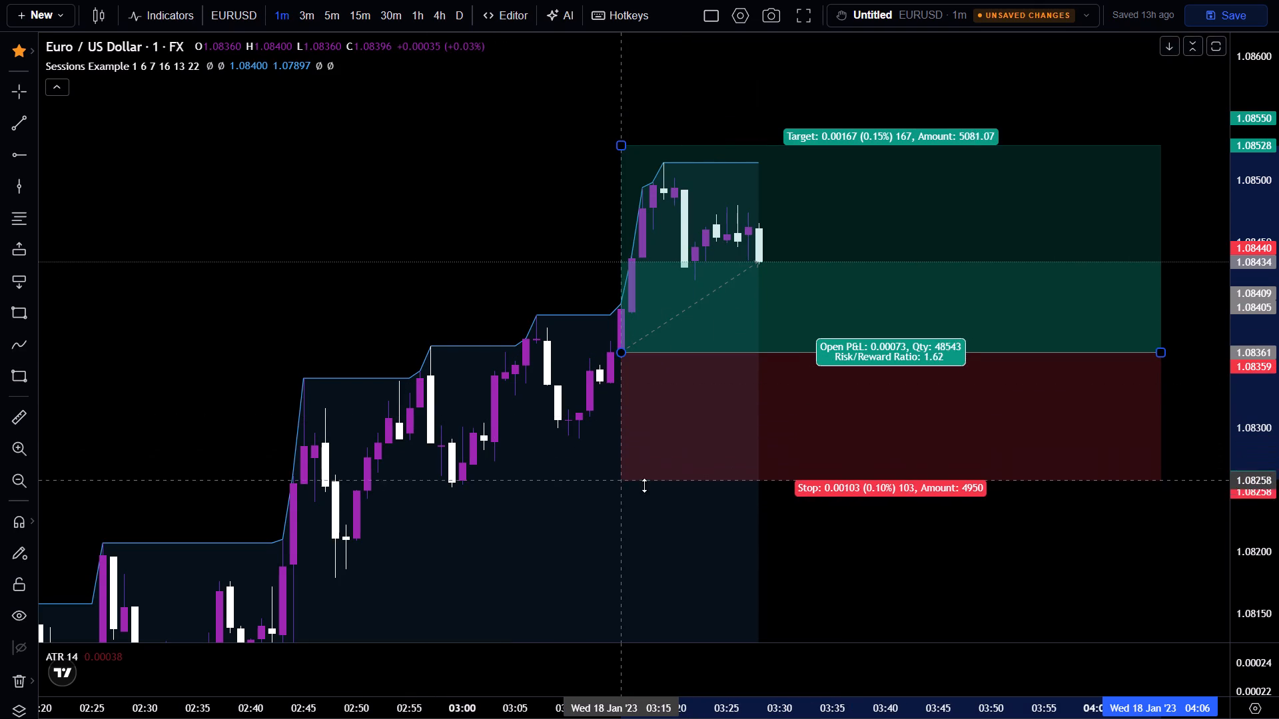
left_click_drag(644, 485, 663, 456)
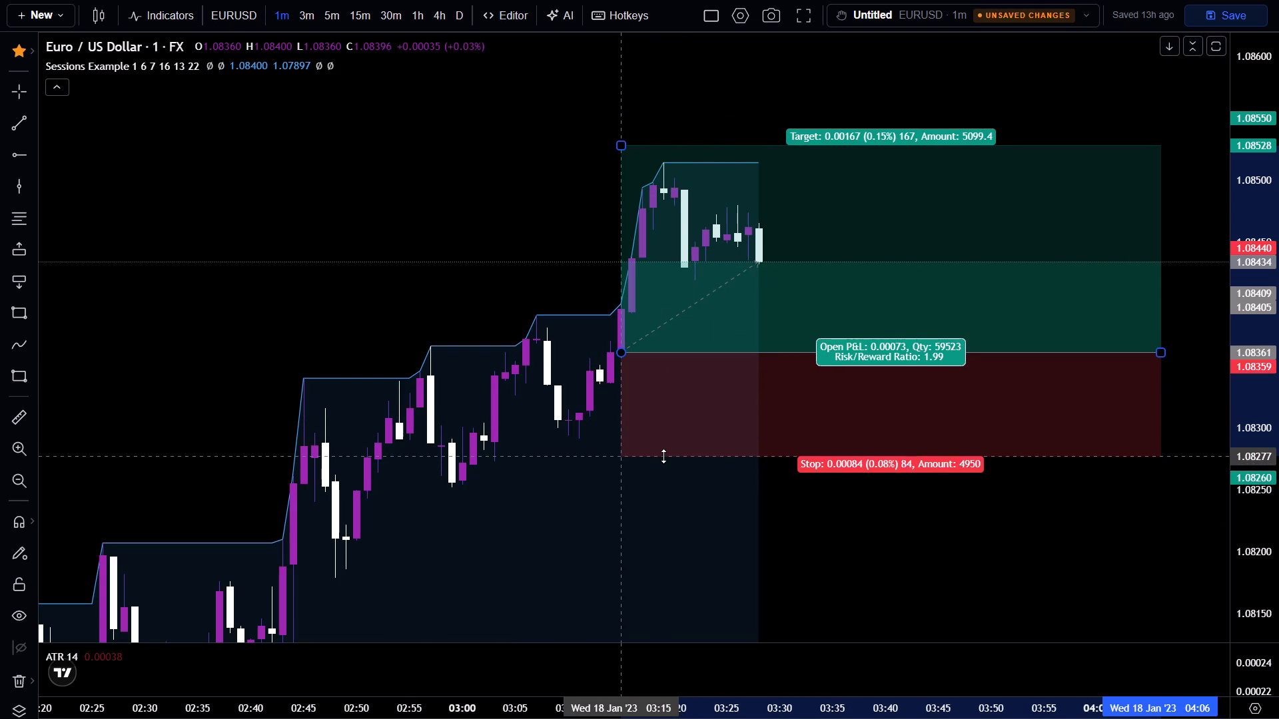
left_click_drag(663, 456, 669, 453)
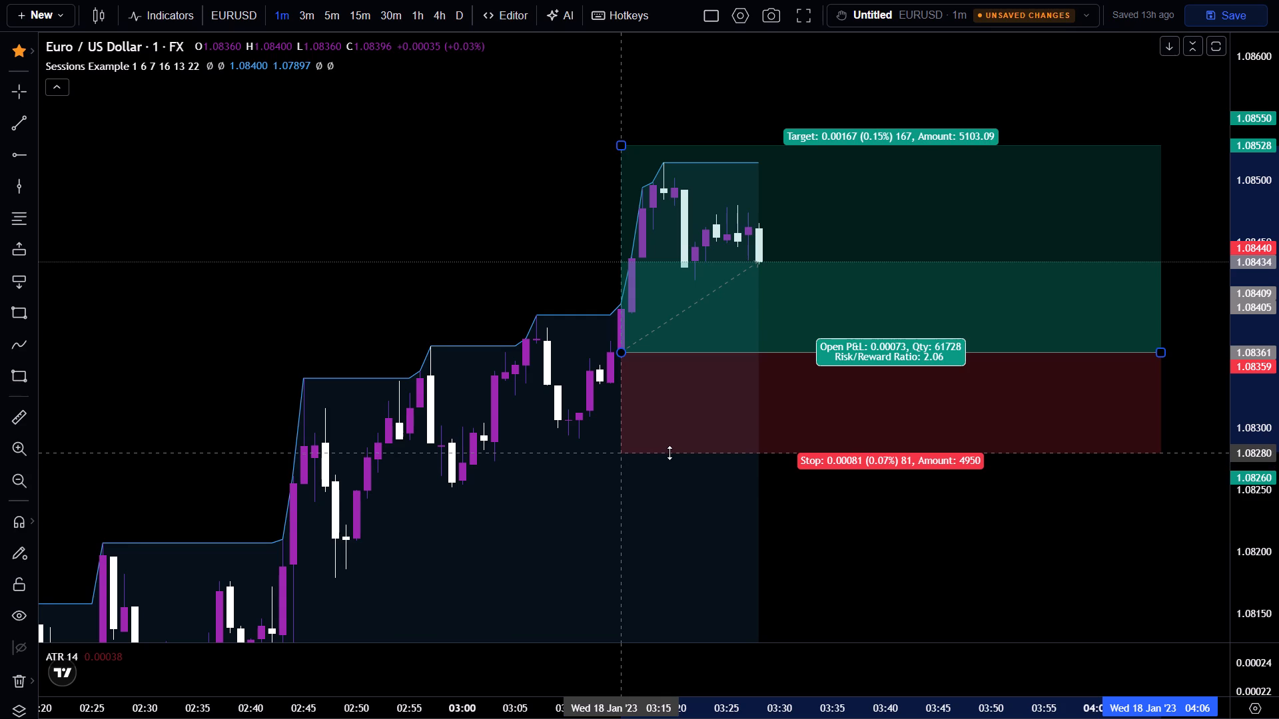
left_click_drag(669, 453, 675, 450)
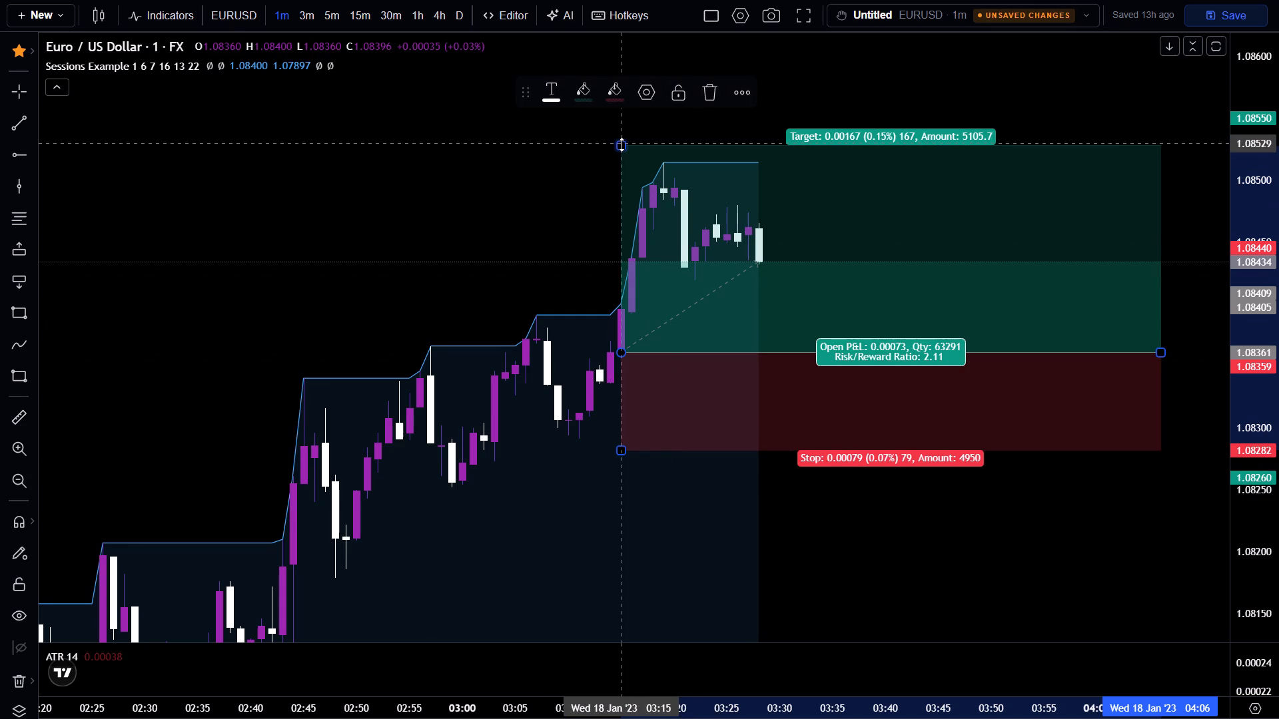
left_click(622, 144)
Replay the 1m chart forward to about 06:39 on Jan 18 to follow price after the long position's entry.
key("space")
key("space")
scroll(526, 344, "down", 7)
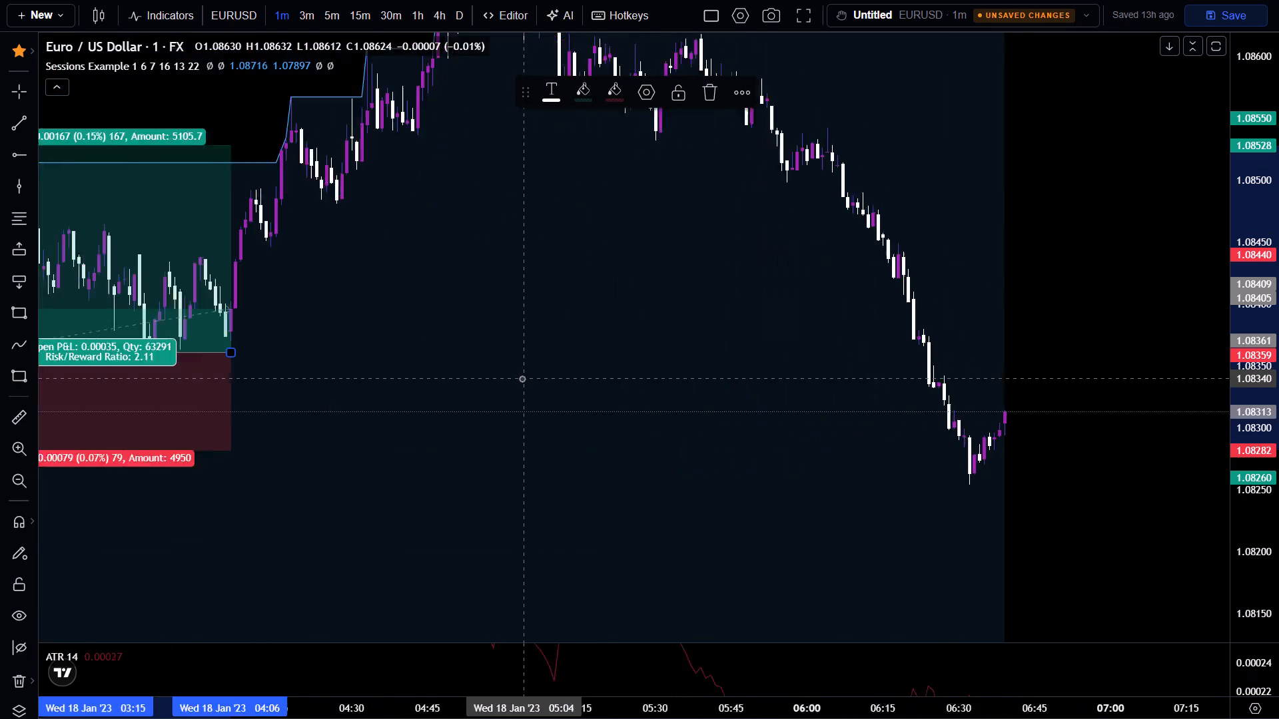
scroll(522, 378, "down", 2)
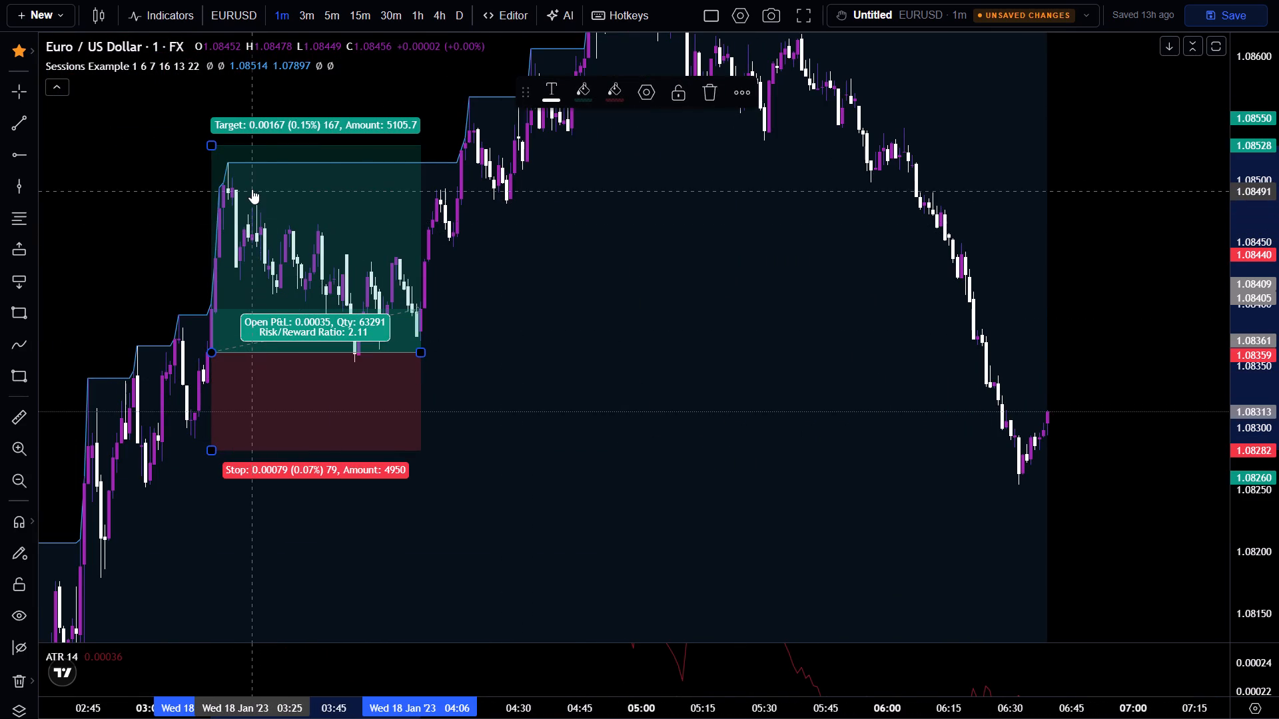
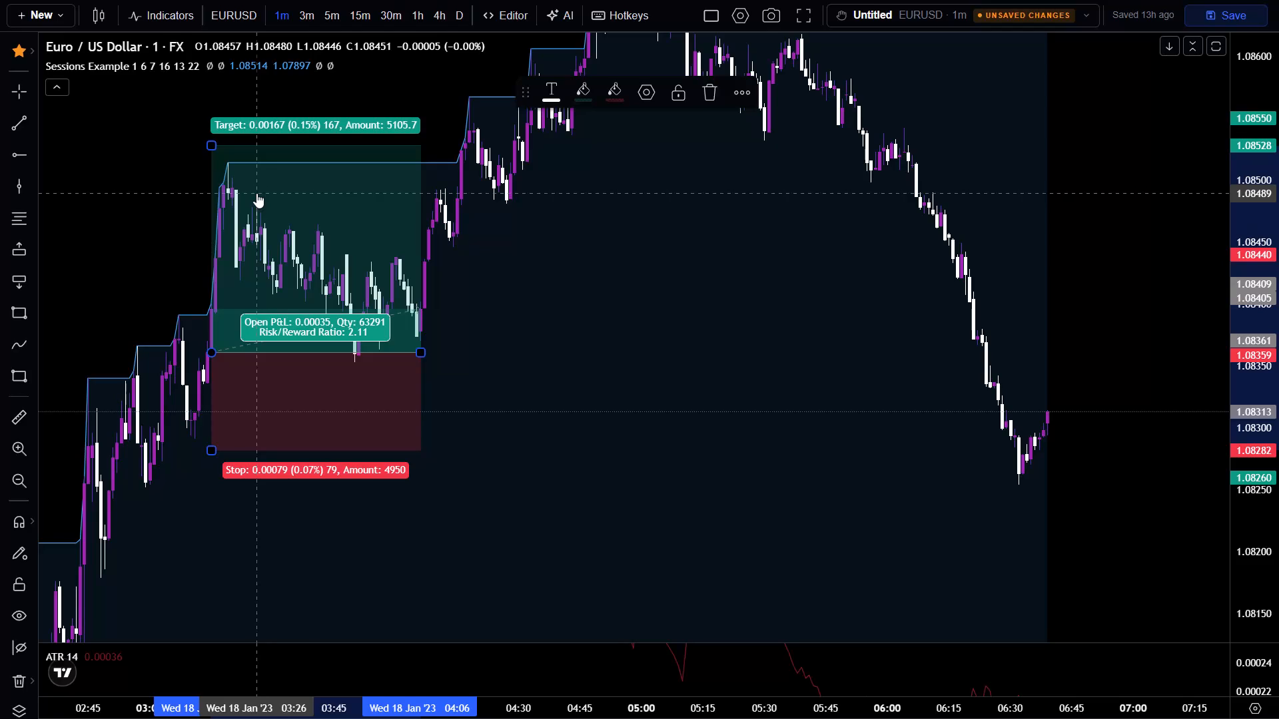
Switch to the 1h timeframe and replay the chart forward to the 04:00 candle on Jan 20.
left_click(416, 13)
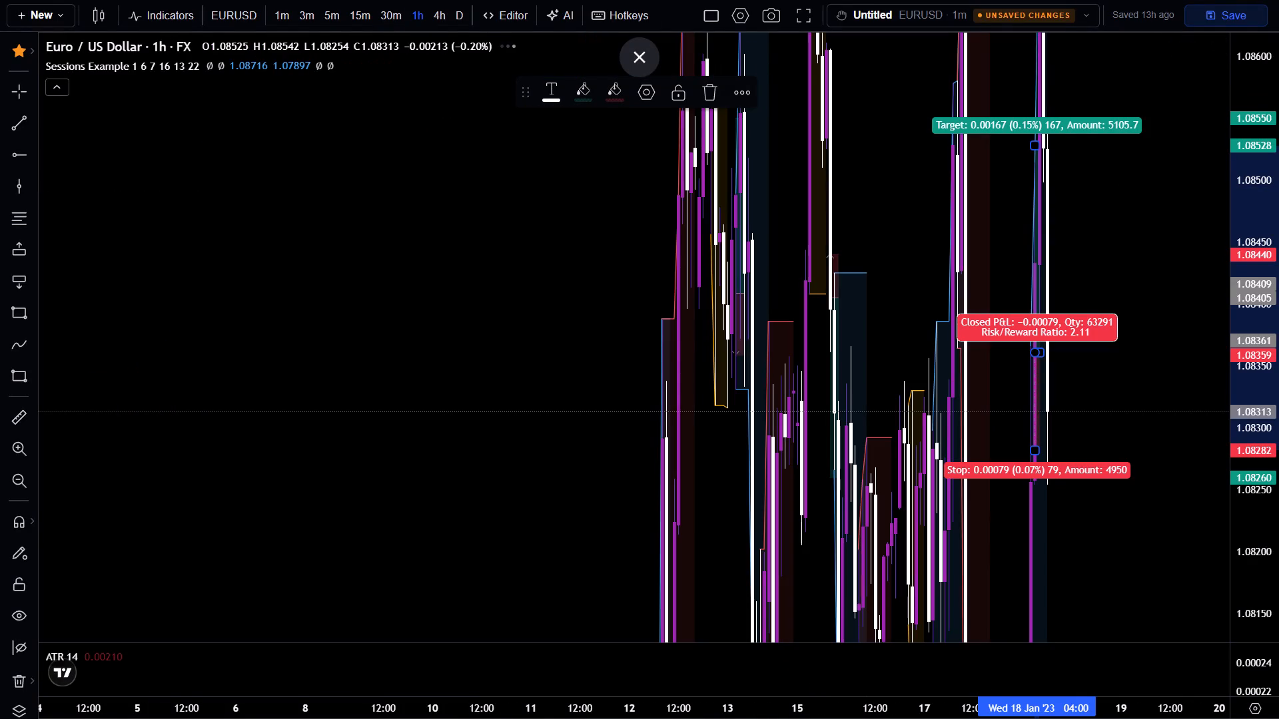
left_click_drag(1278, 172, 1275, 690)
scroll(1092, 413, "up", 3)
left_click(1084, 419)
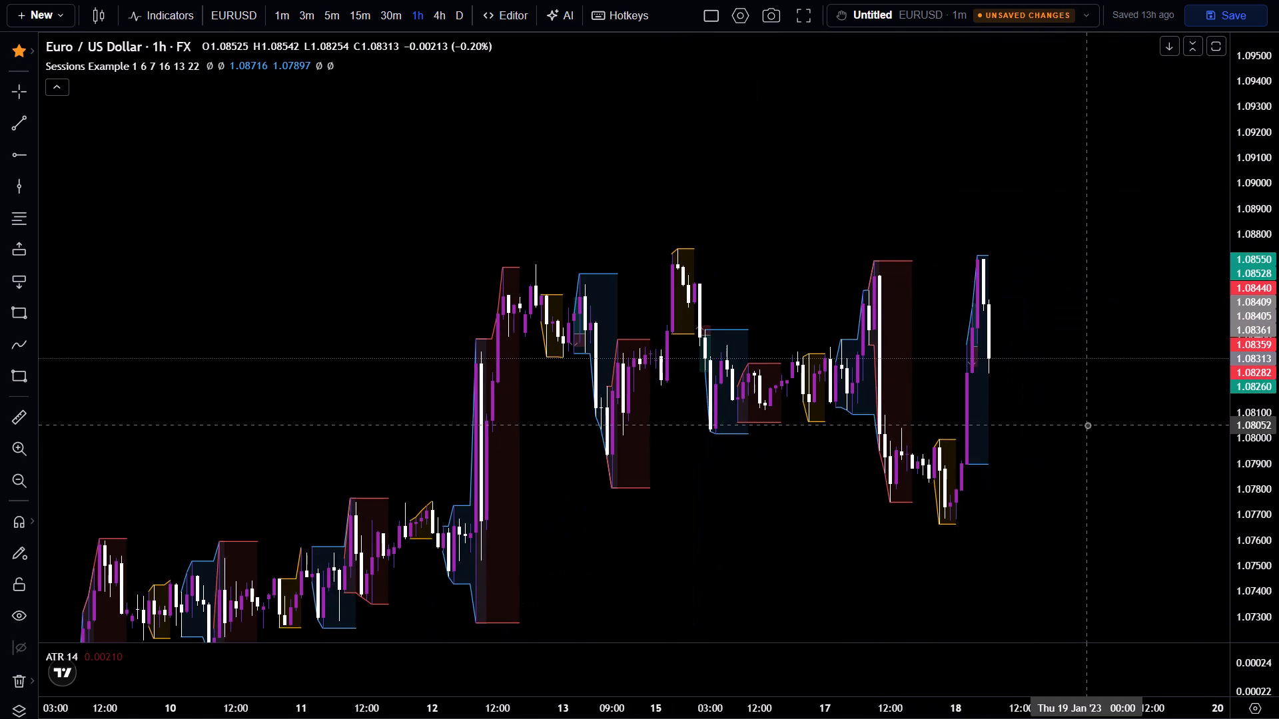
scroll(1088, 455, "up", 3)
key("space")
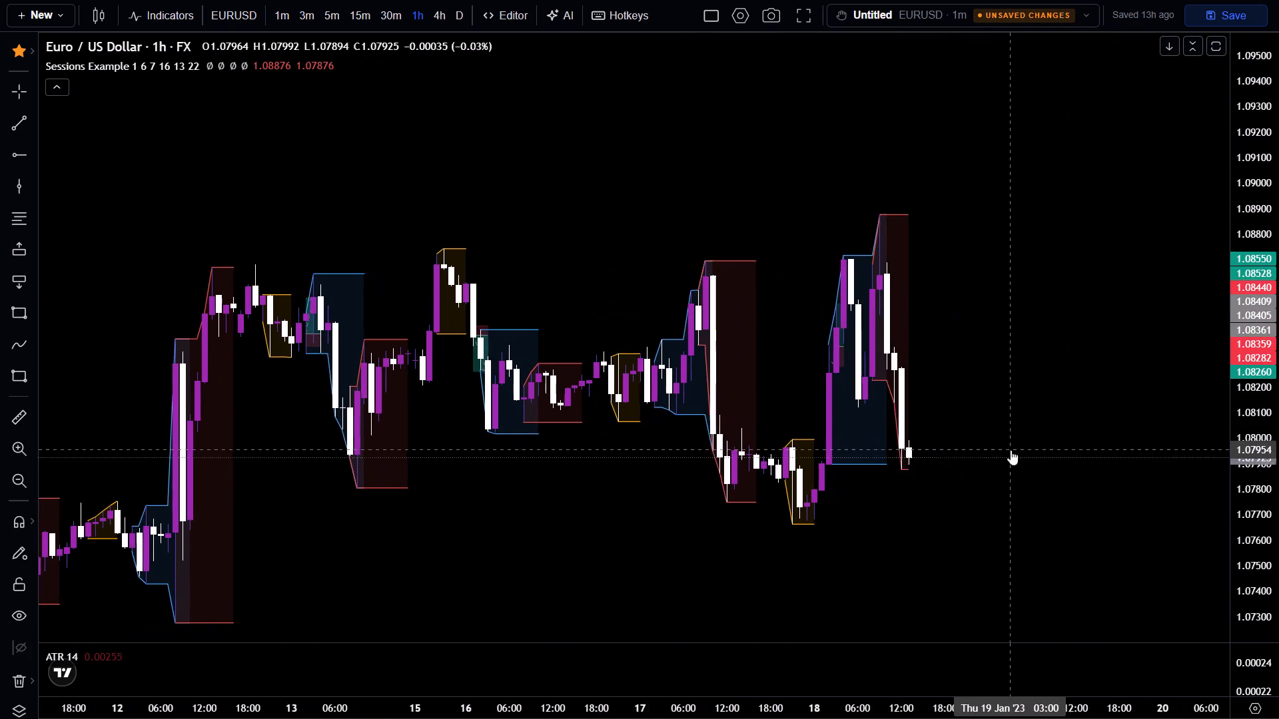
key("space")
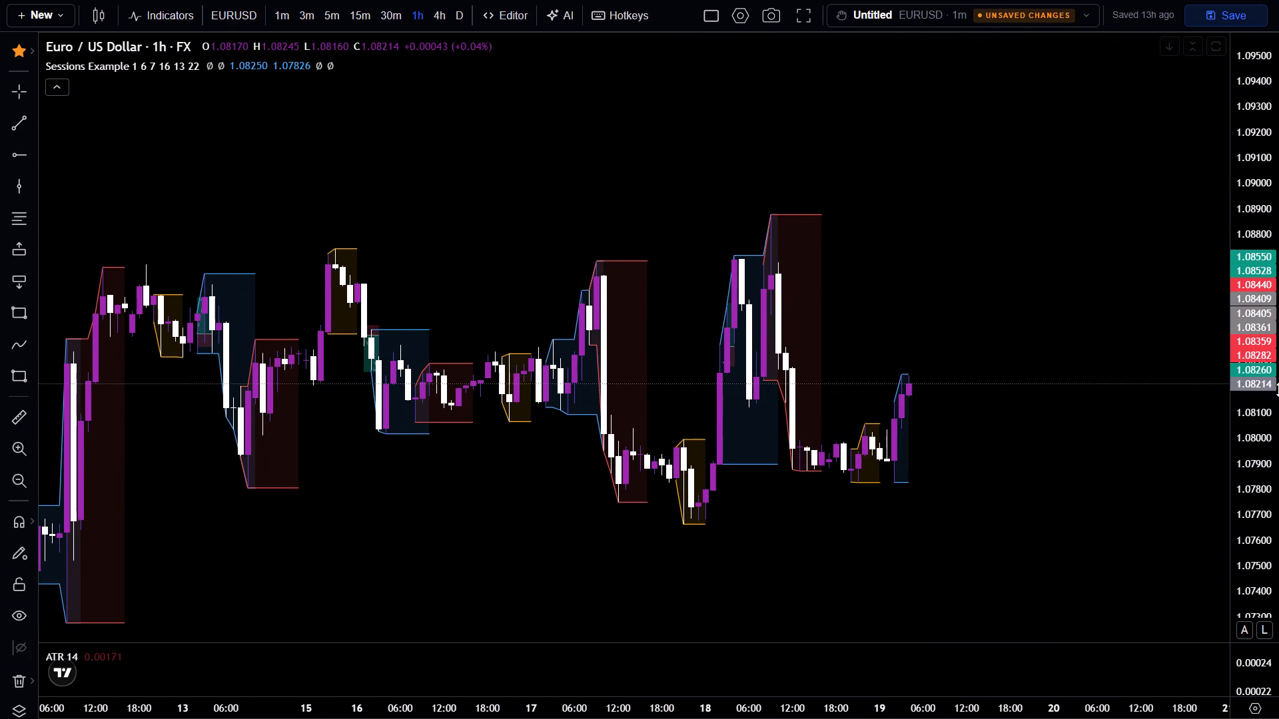
left_click_drag(1278, 405, 1272, 302)
key("space")
key("space")
key("space")
key("space")
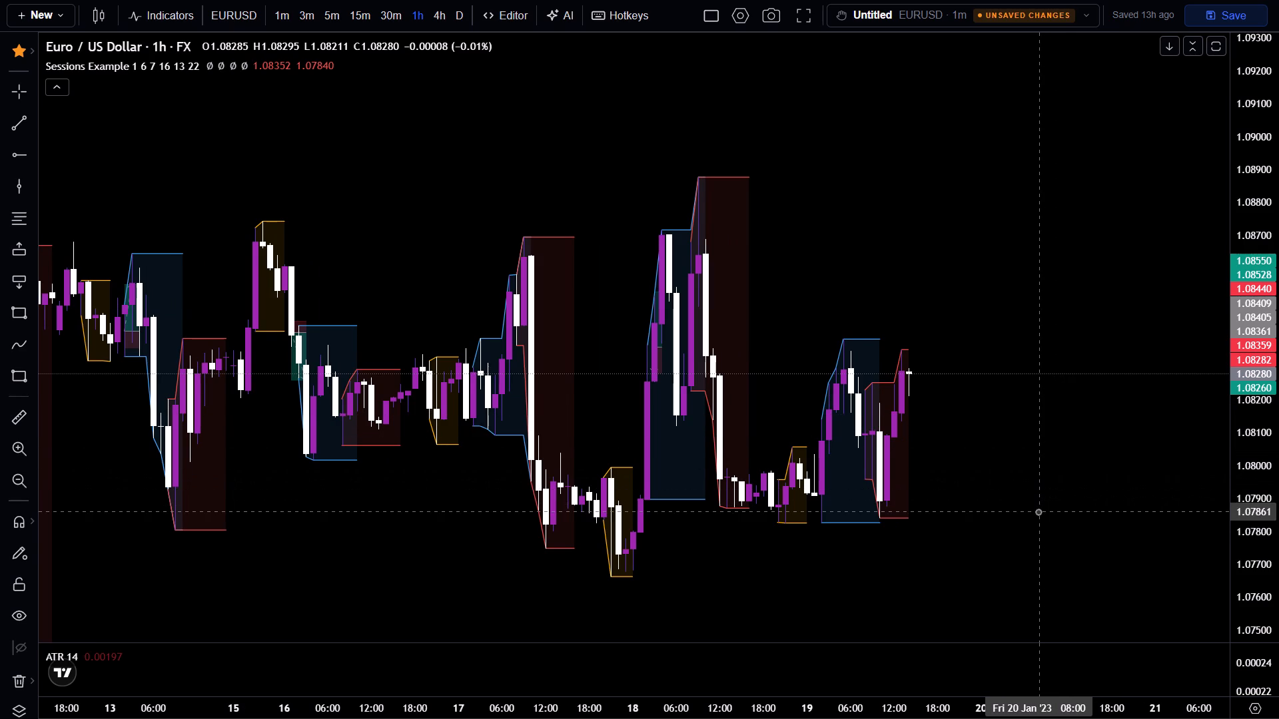
key("space")
key("space")
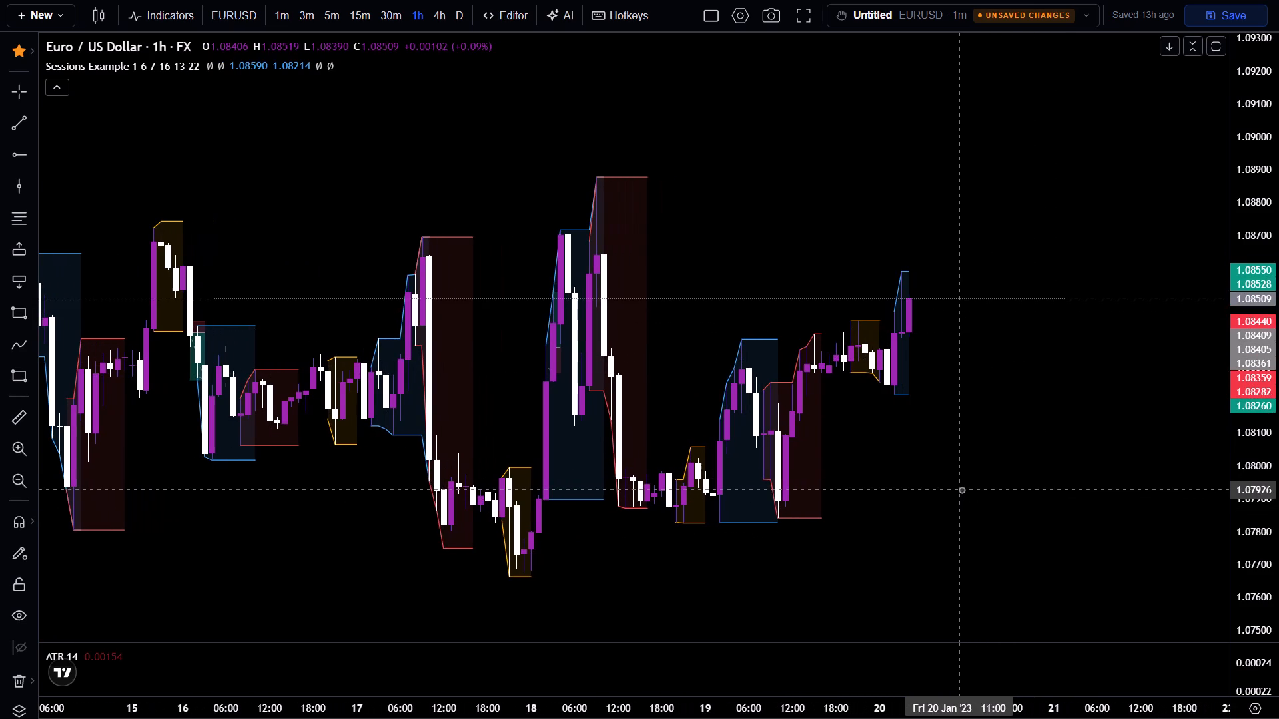
Switch to the 3m timeframe and replay price forward to about 08:21 on Jan 20.
left_click_drag(1233, 398, 1202, 194)
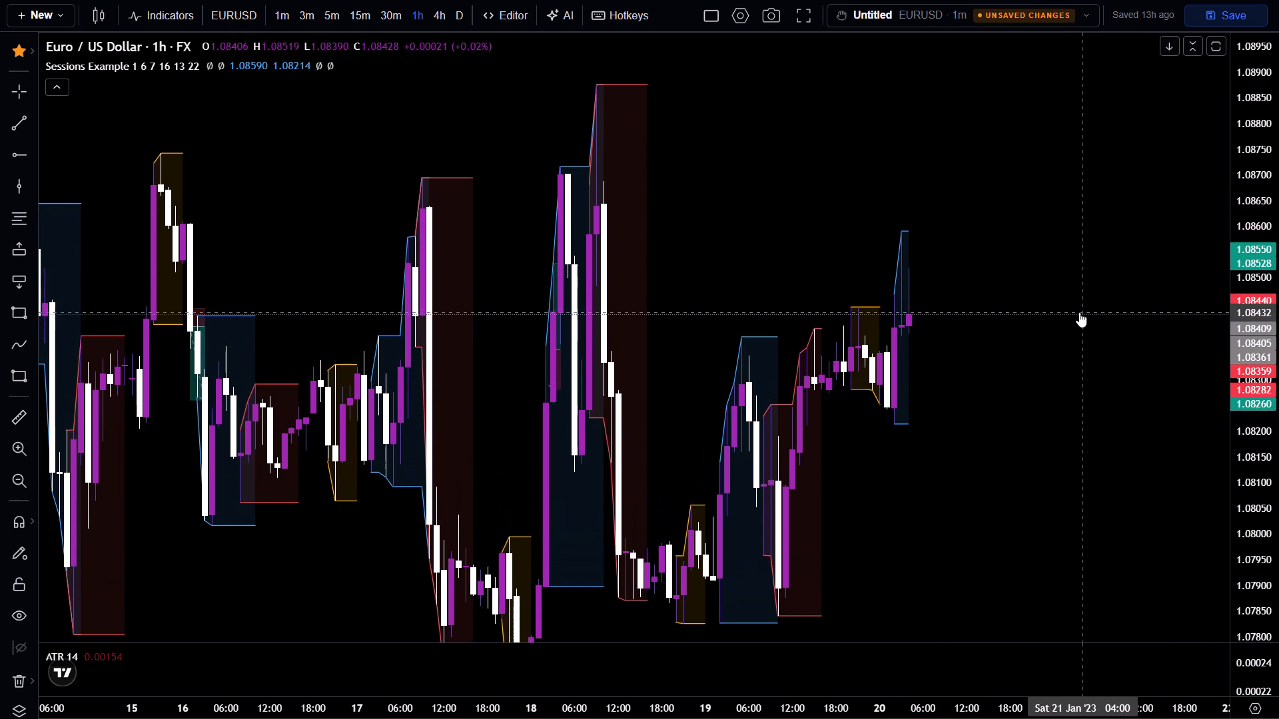
scroll(318, 15, "up", 1)
left_click(317, 17)
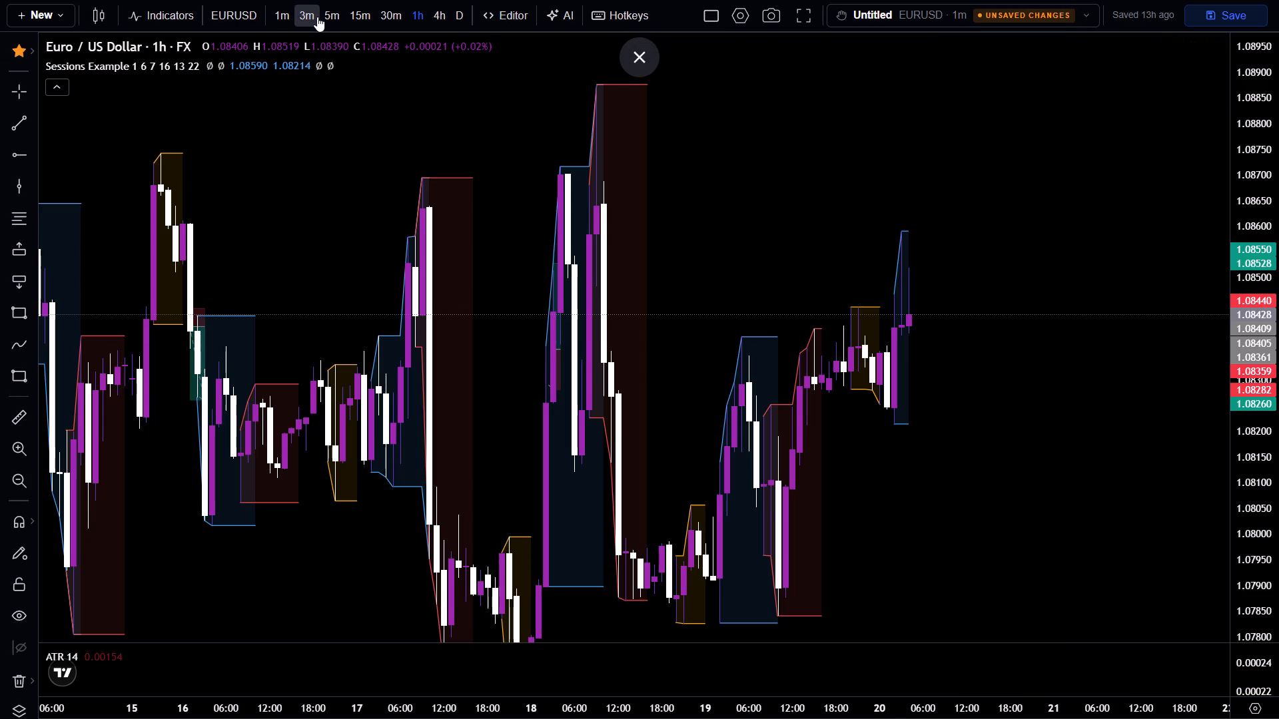
scroll(348, 57, "down", 5)
left_click_drag(1278, 421, 1216, 55)
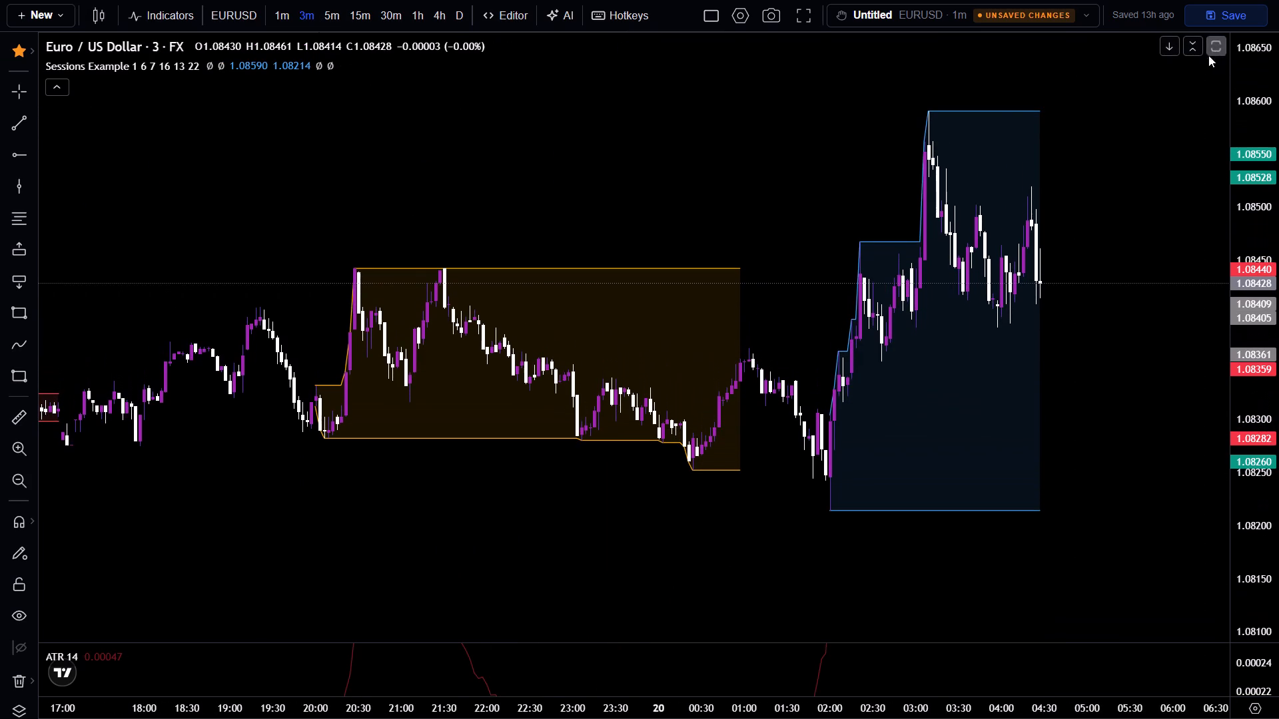
key("space")
key("space")
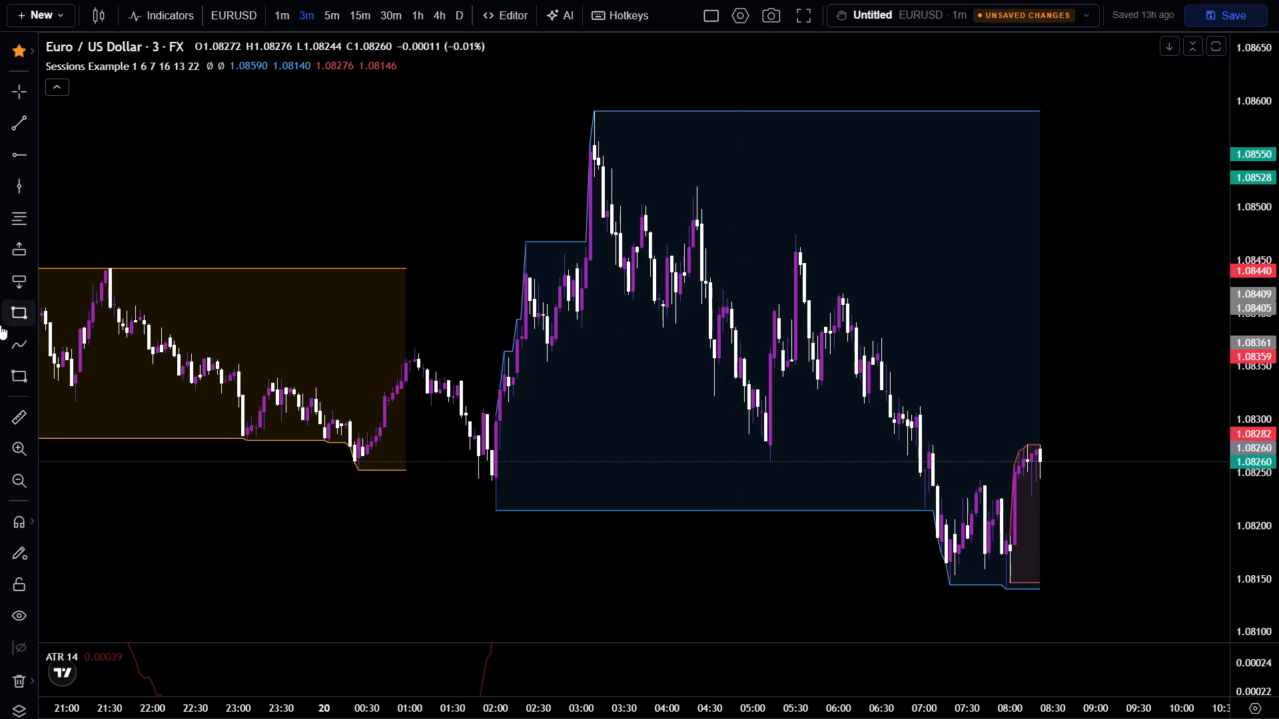
Place a short position at 04:51 on Jan 20 with entry about 1.08386, refining it on 1m to stop about 1.08437 and target about 1.08260.
left_click(10, 280)
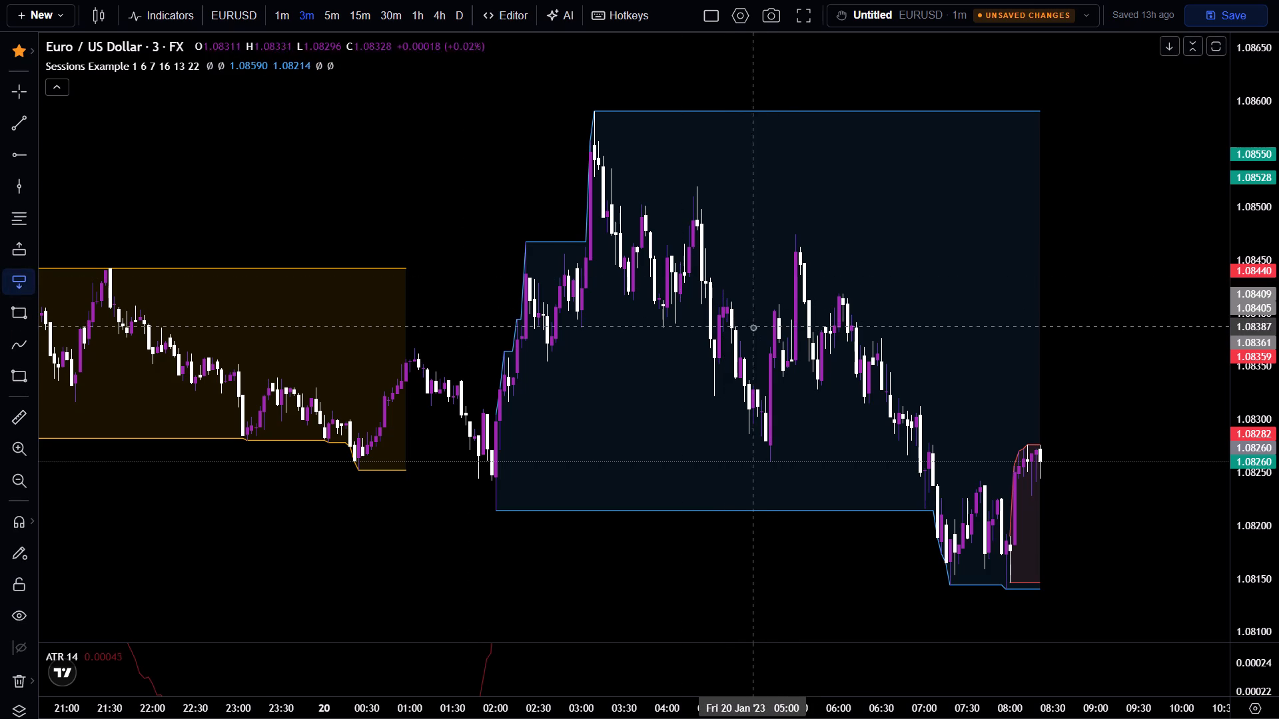
left_click(738, 328)
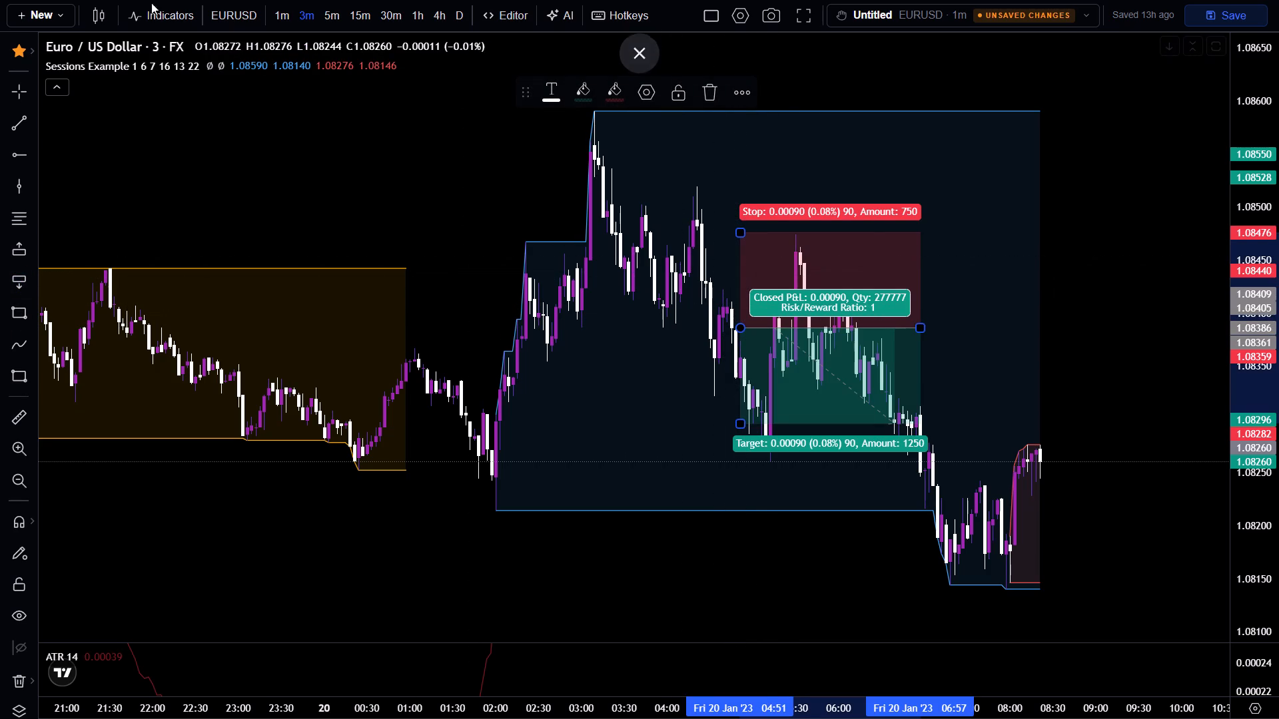
left_click(276, 15)
scroll(264, 153, "down", 5)
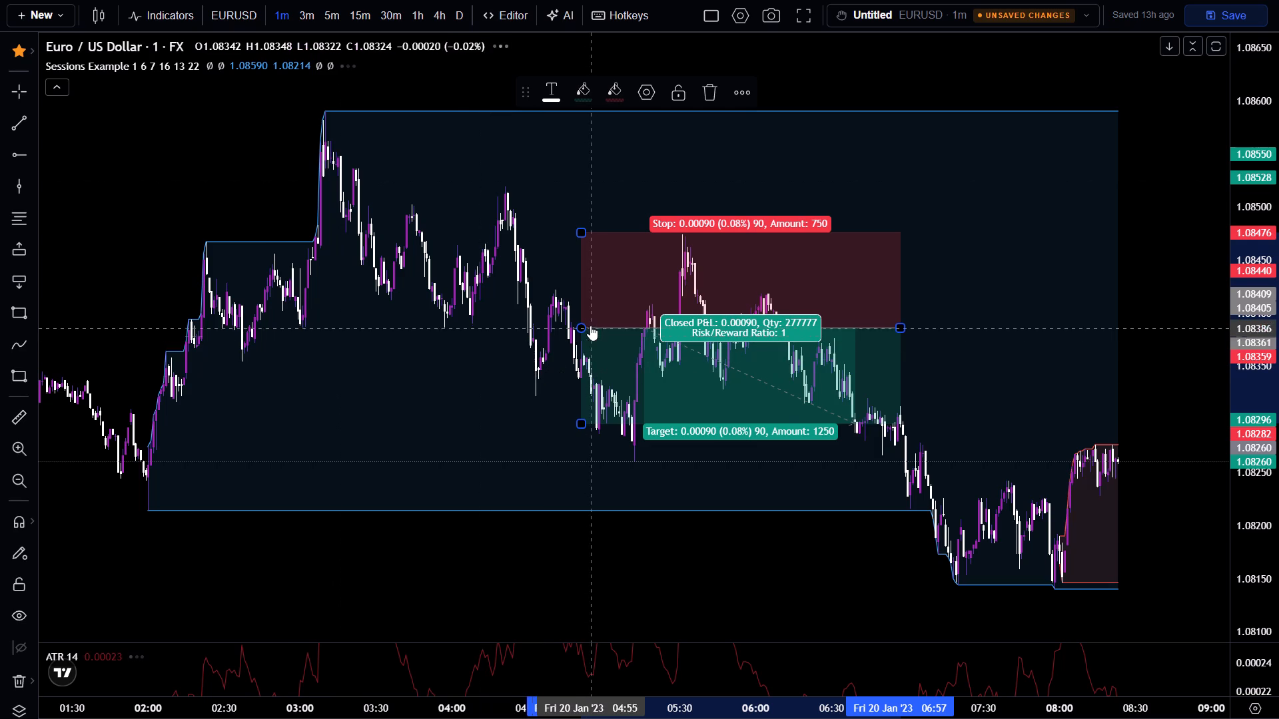
left_click_drag(578, 236, 574, 273)
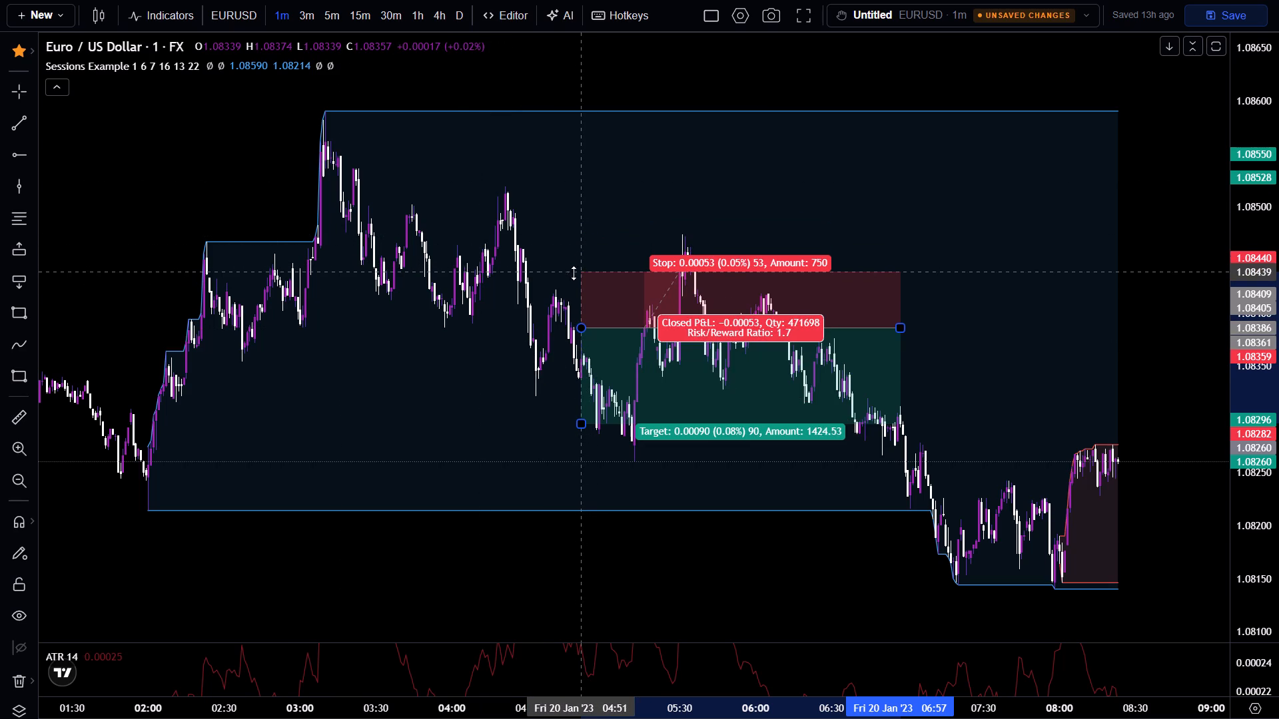
left_click_drag(574, 273, 602, 272)
left_click_drag(602, 272, 629, 274)
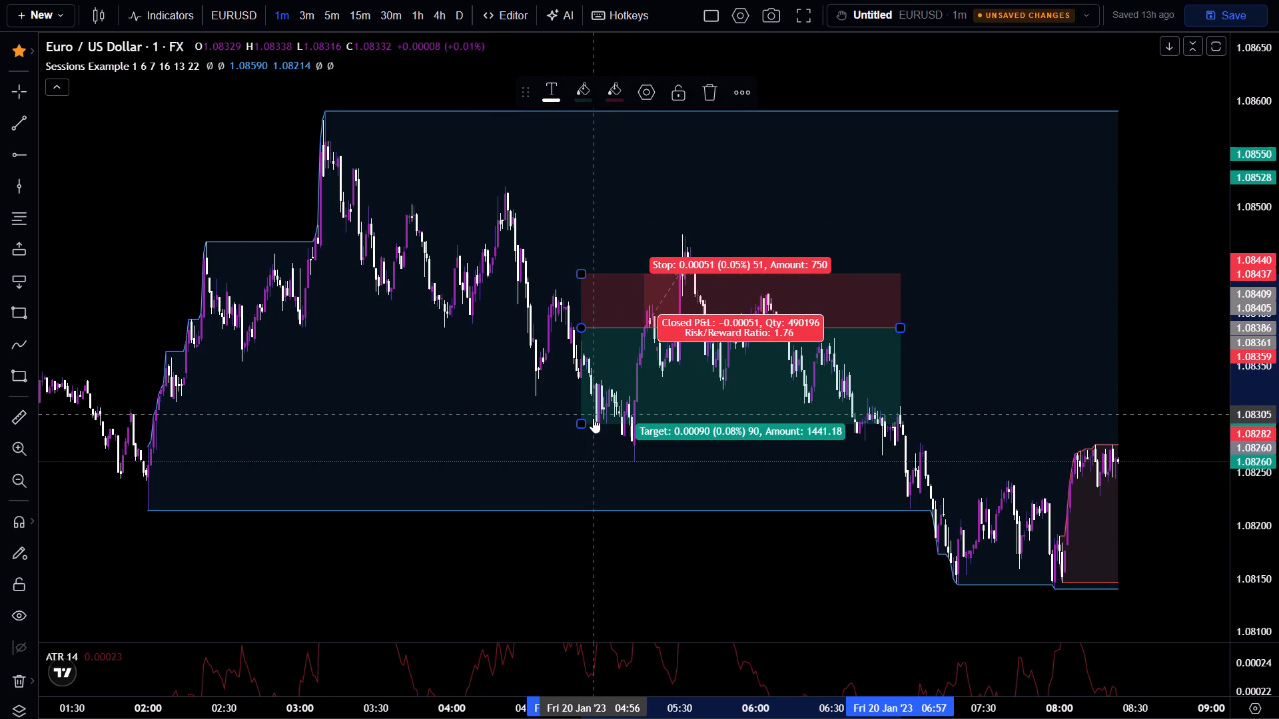
left_click_drag(586, 423, 600, 461)
left_click(514, 443)
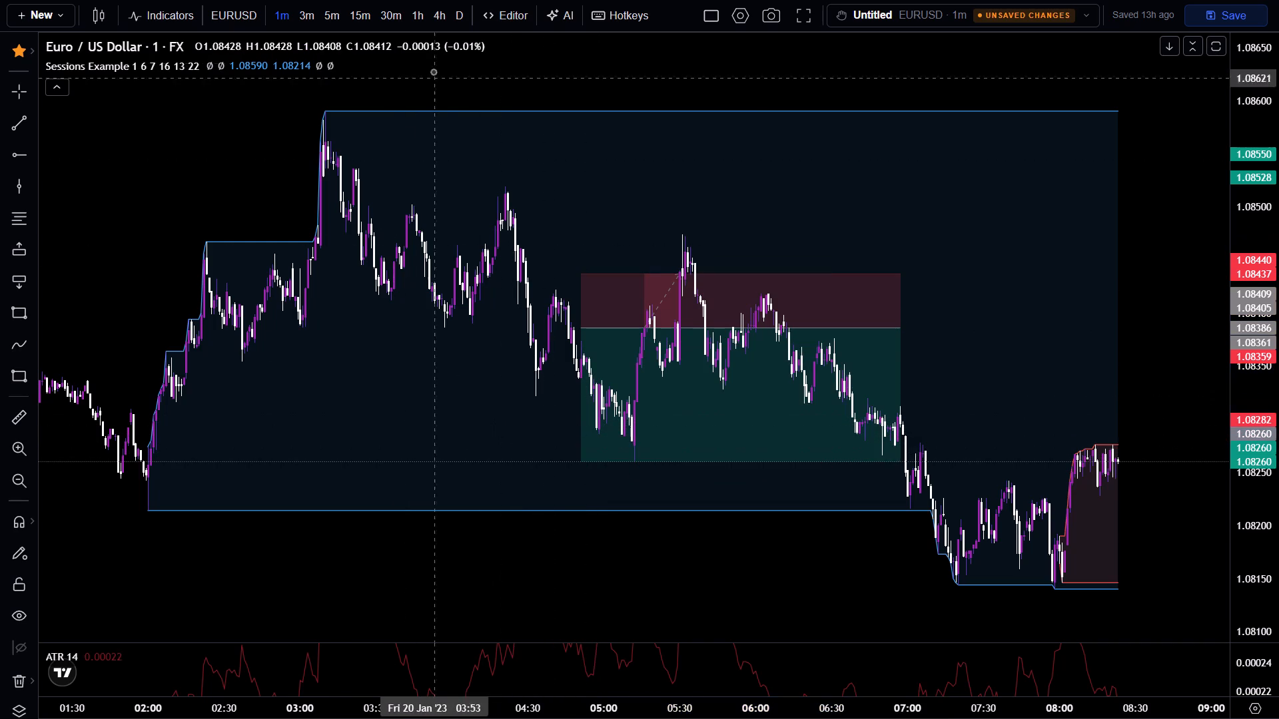
Return to the 1h timeframe to continue the replay from Jan 20.
left_click(410, 20)
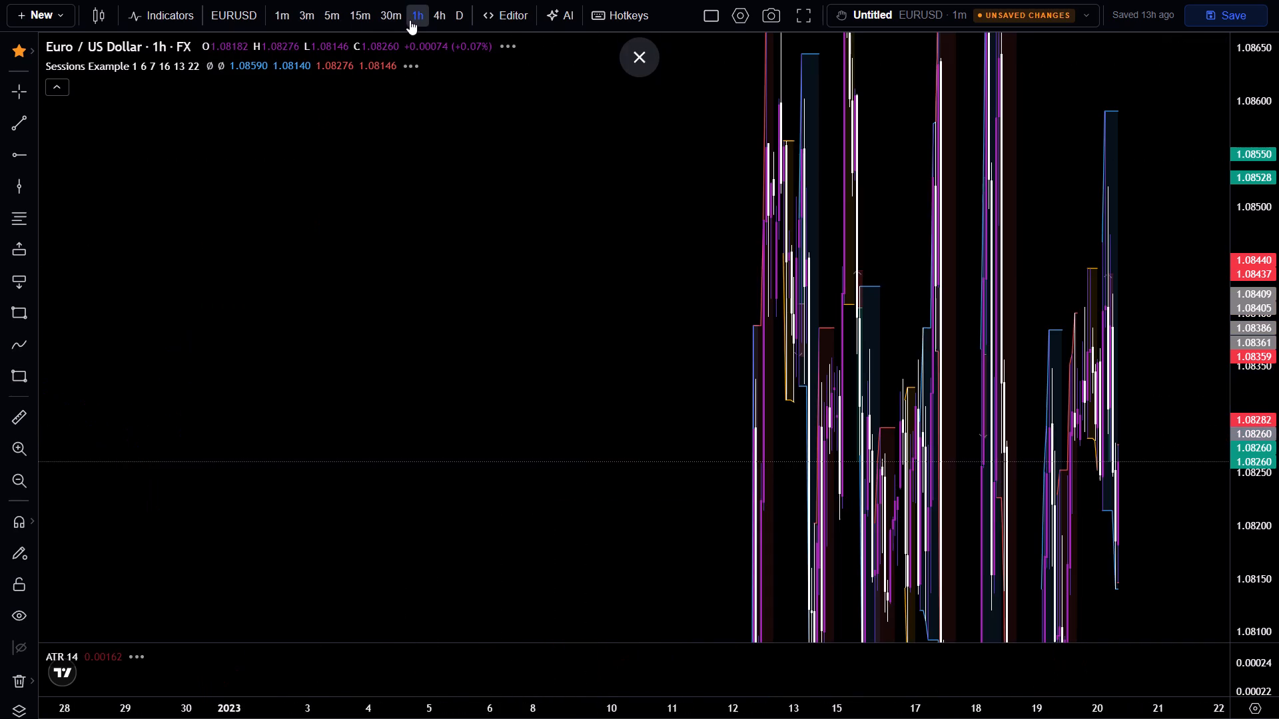
left_click_drag(1277, 170, 1250, 532)
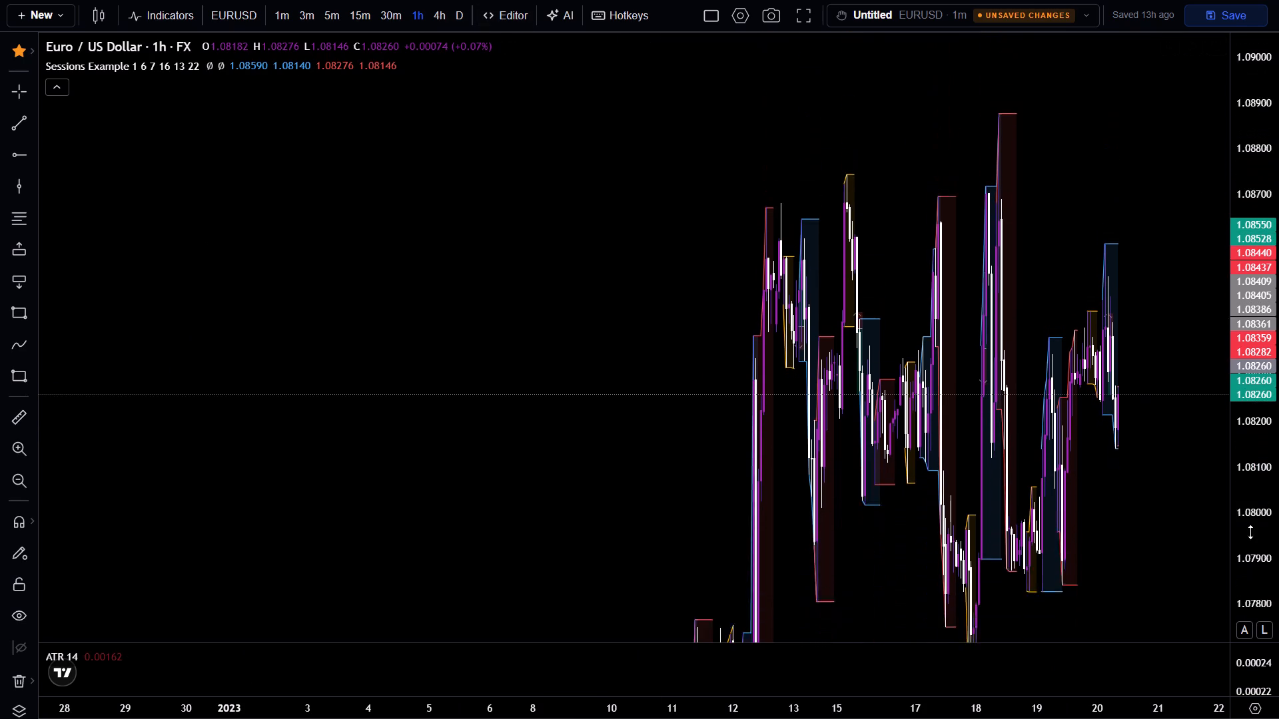
left_click_drag(1250, 532, 1248, 536)
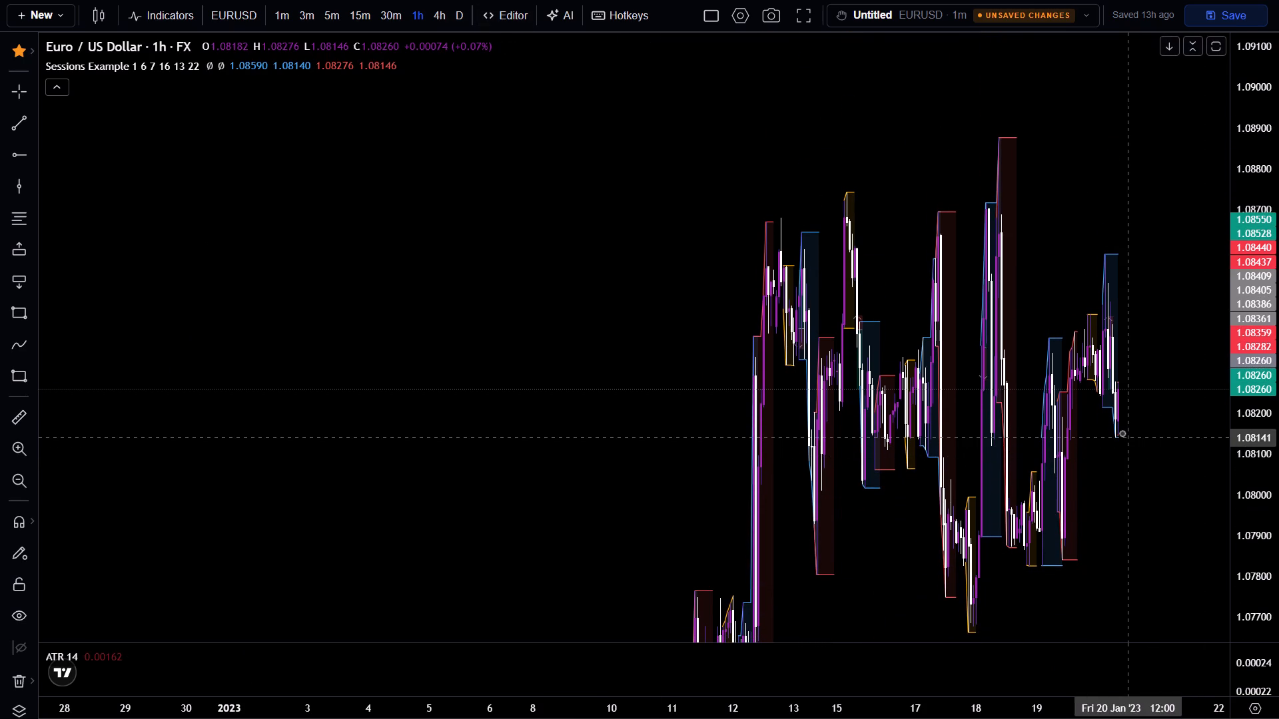
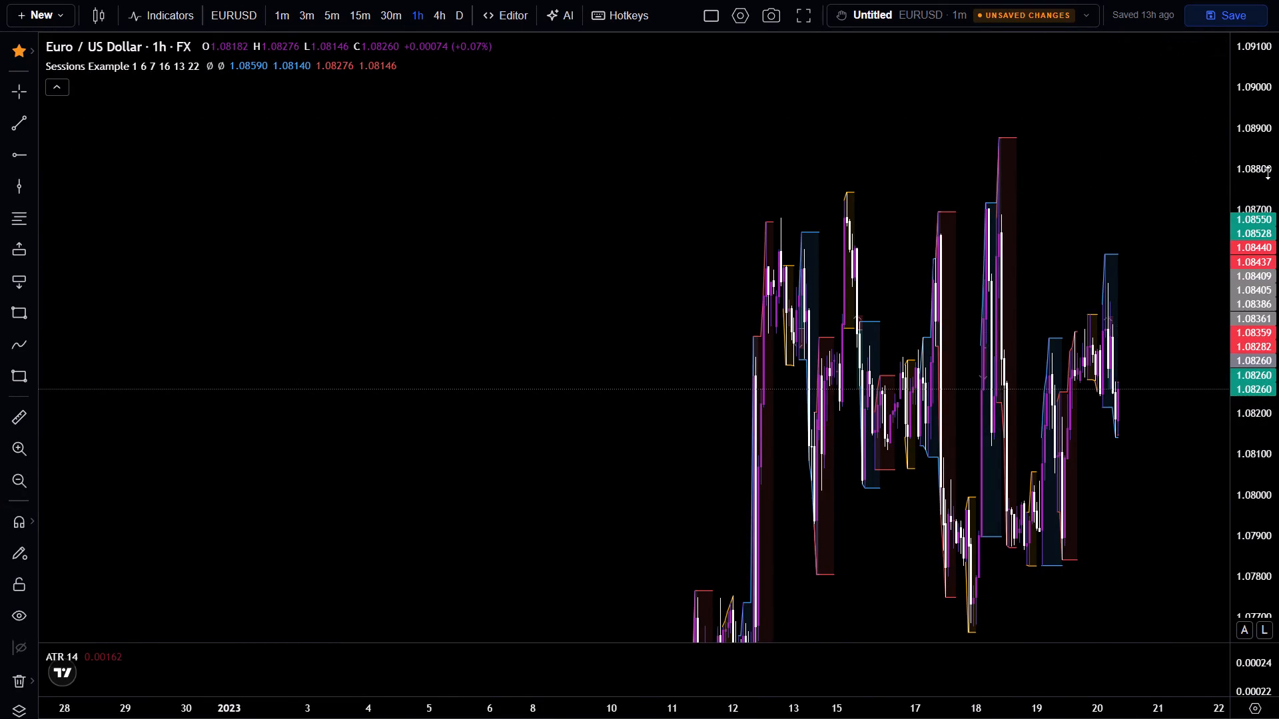
Replay the 1h chart forward from Jan 20 to about 06:00 on Jan 24.
scroll(1115, 242, "up", 5)
scroll(1084, 340, "up", 2)
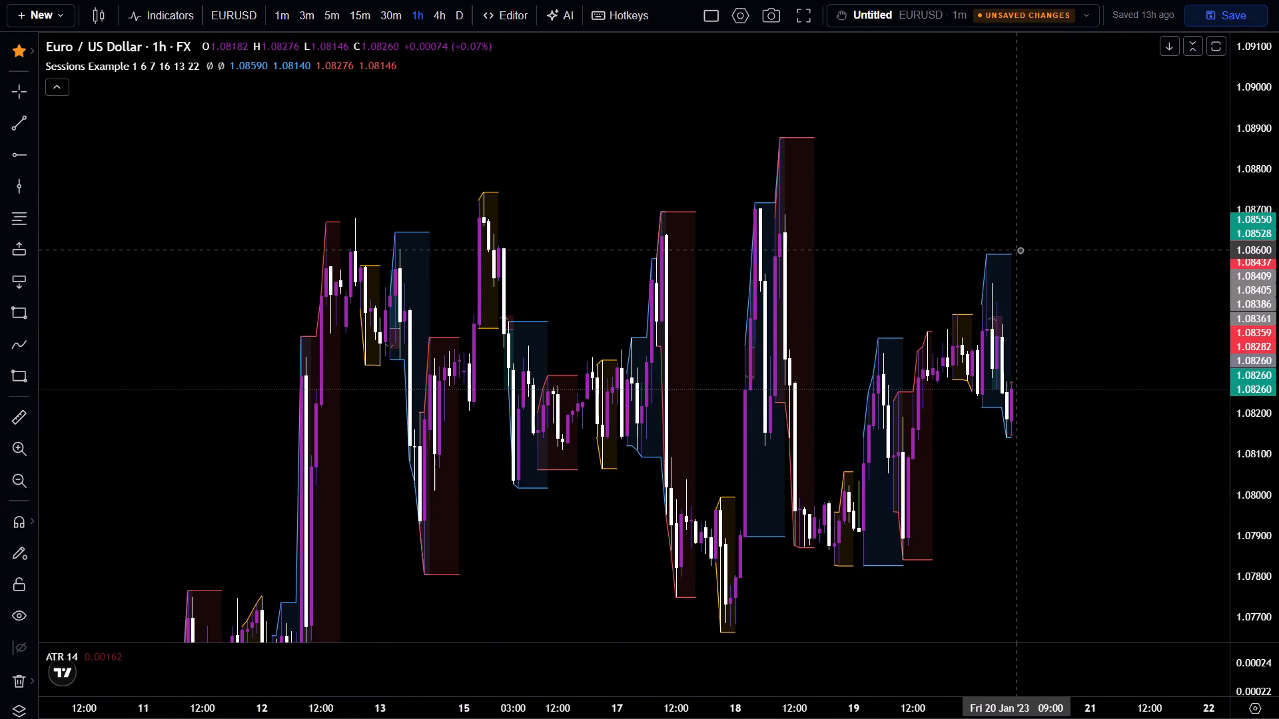
key("space")
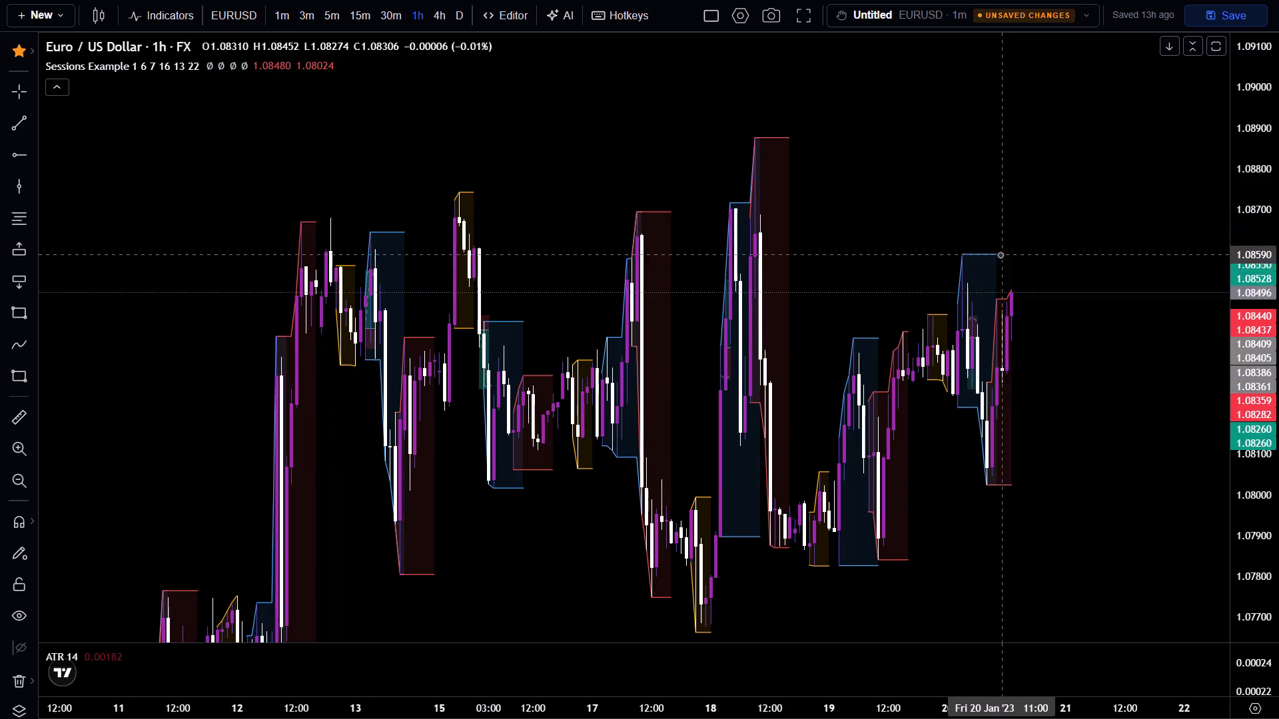
key("space")
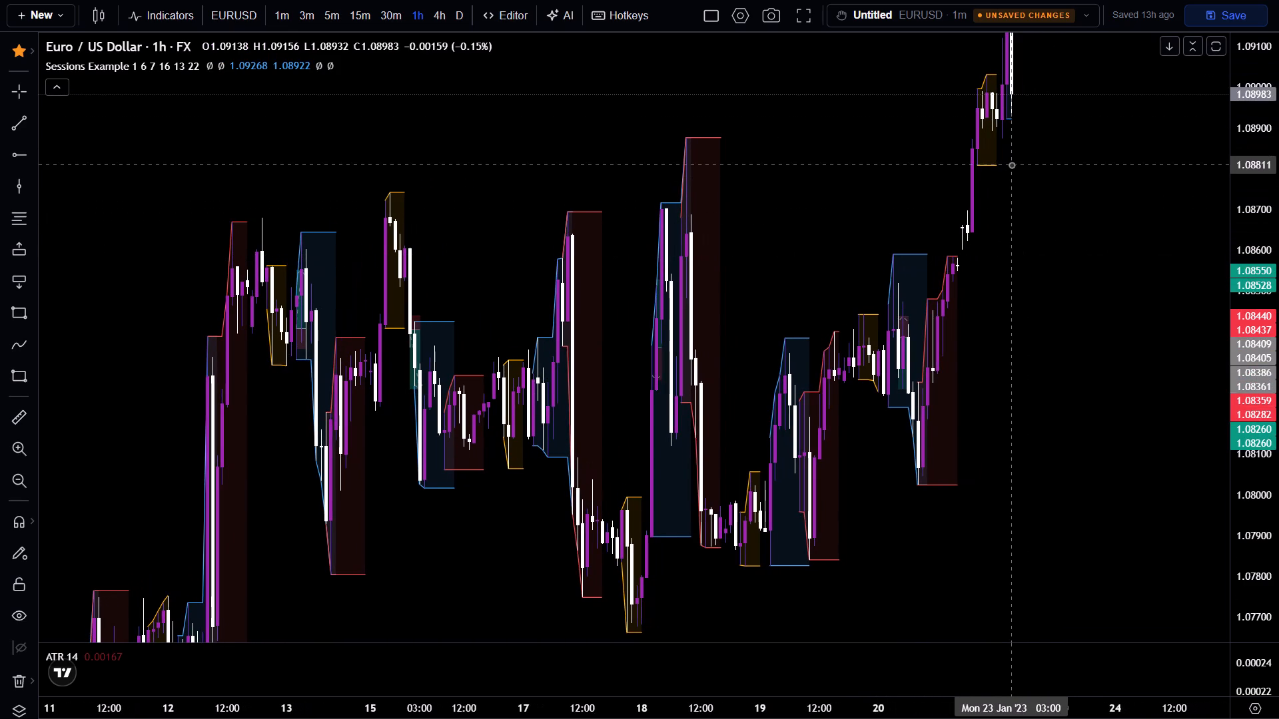
left_click_drag(1011, 164, 987, 271)
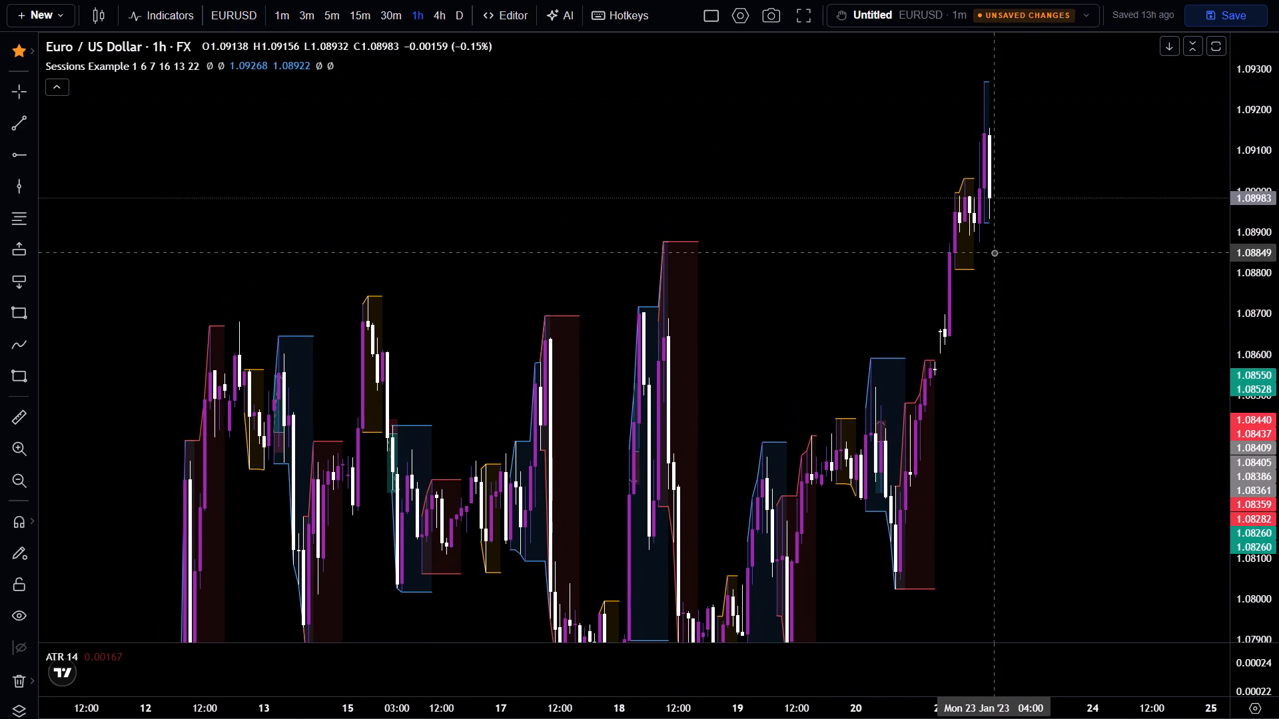
left_click_drag(1001, 248, 988, 305)
key("space")
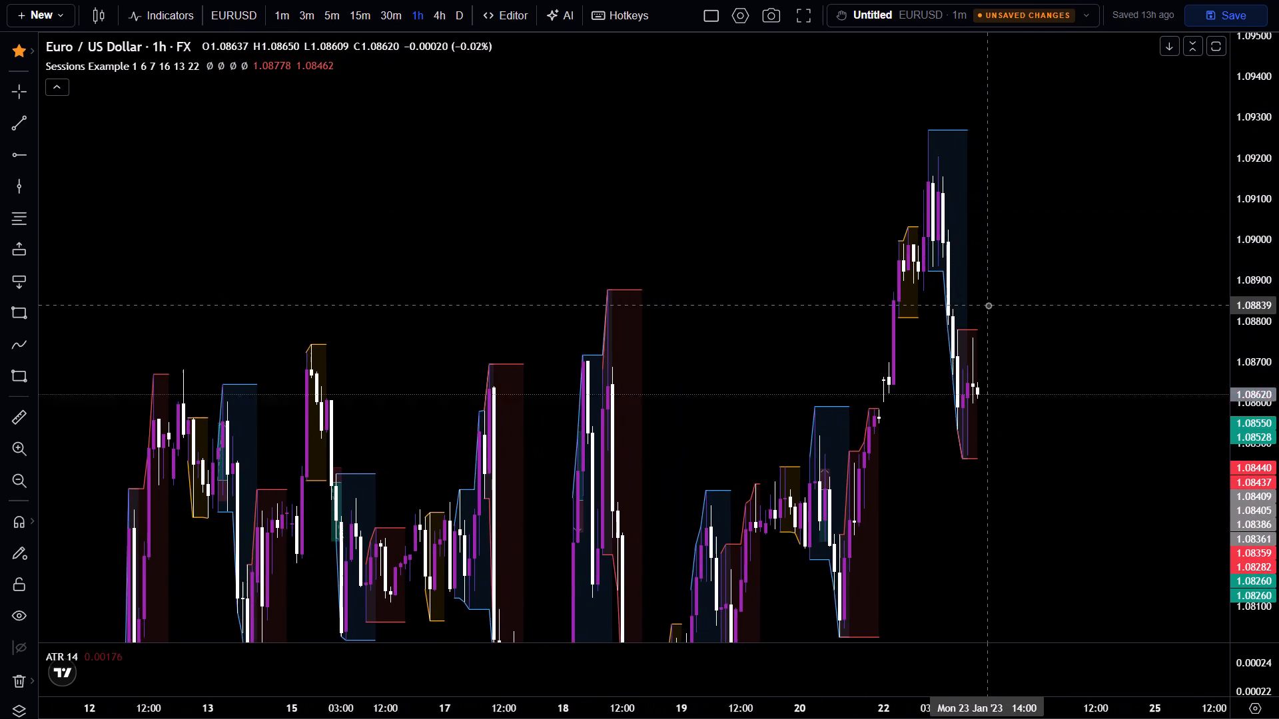
key("space")
key("space")
key("space")
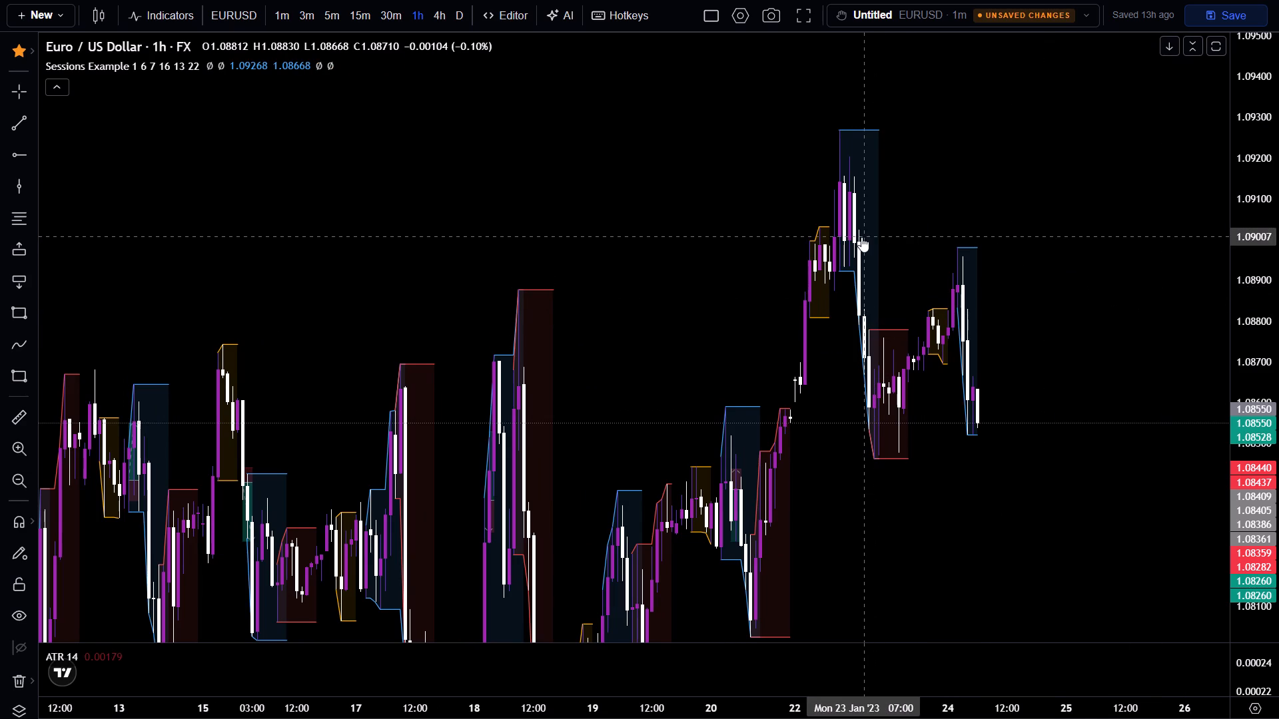
On 3m, place a short position at 03:51 on Jan 24 with entry about 1.08726, stop about 1.08835 and target about 1.08634.
left_click(306, 23)
scroll(487, 136, "down", 1)
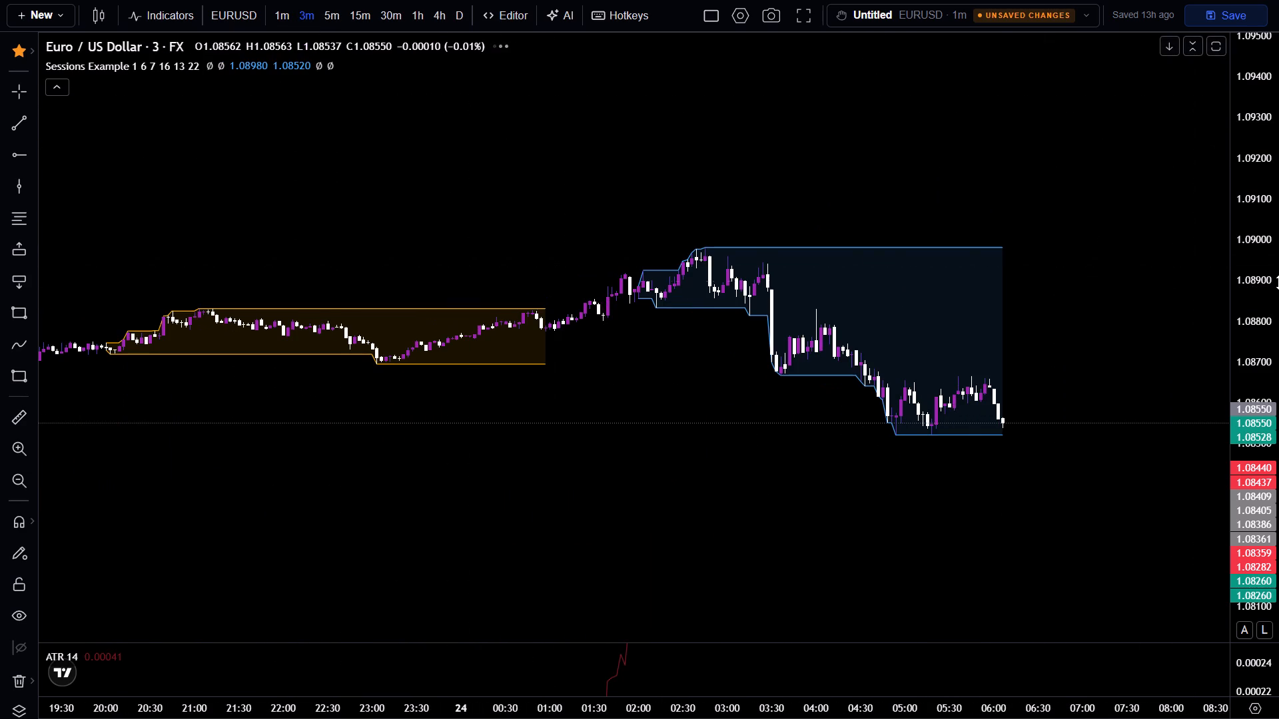
left_click_drag(1278, 336, 1278, 0)
left_click_drag(1278, 286, 1278, 134)
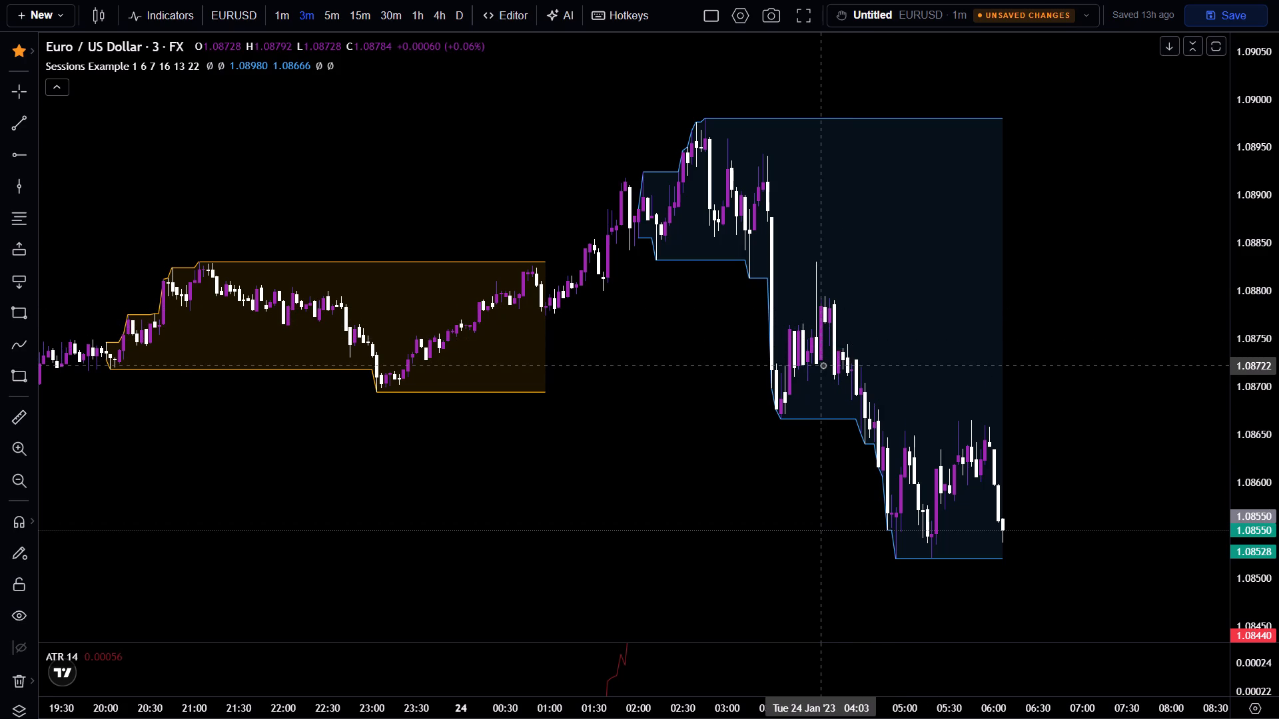
scroll(823, 365, "up", 4)
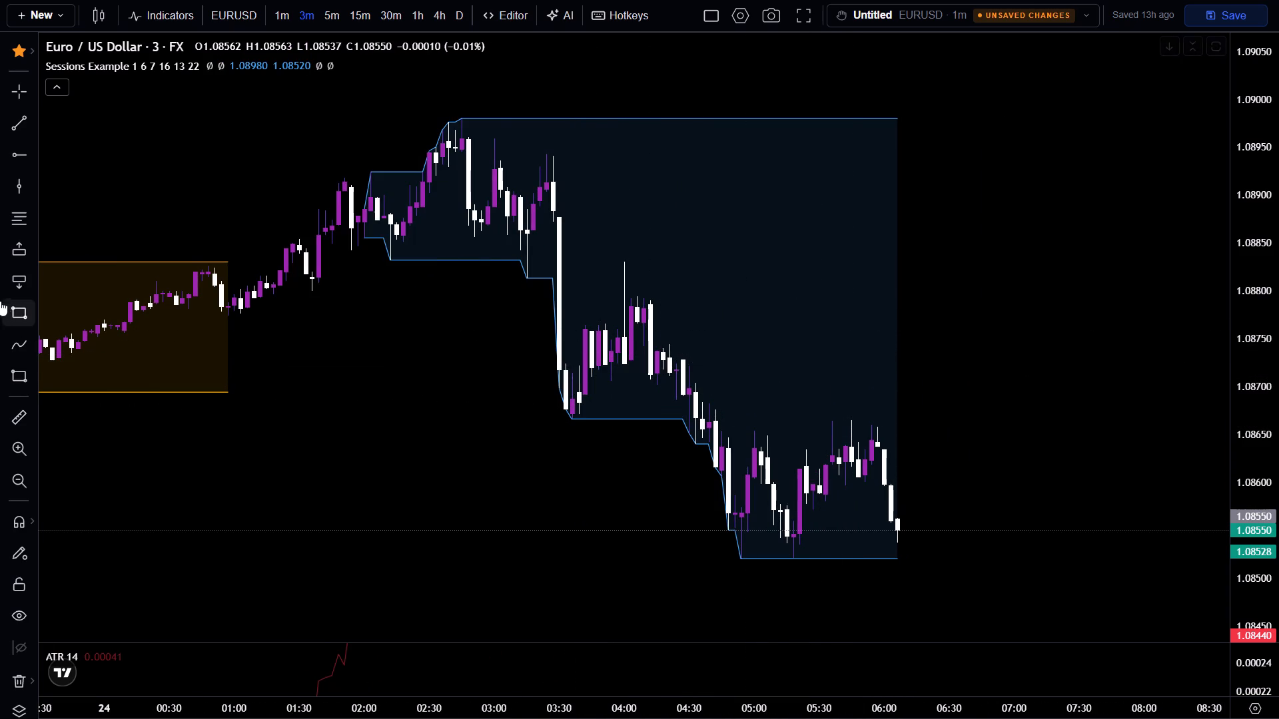
left_click(10, 280)
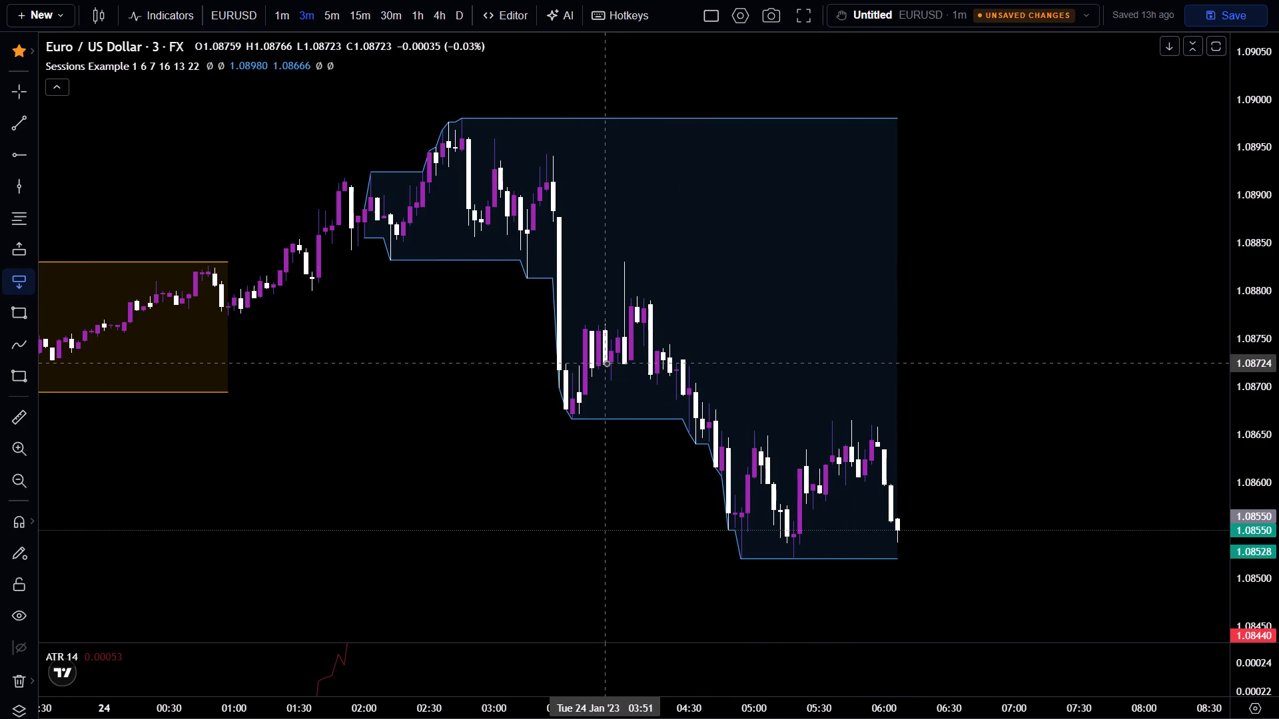
left_click(608, 361)
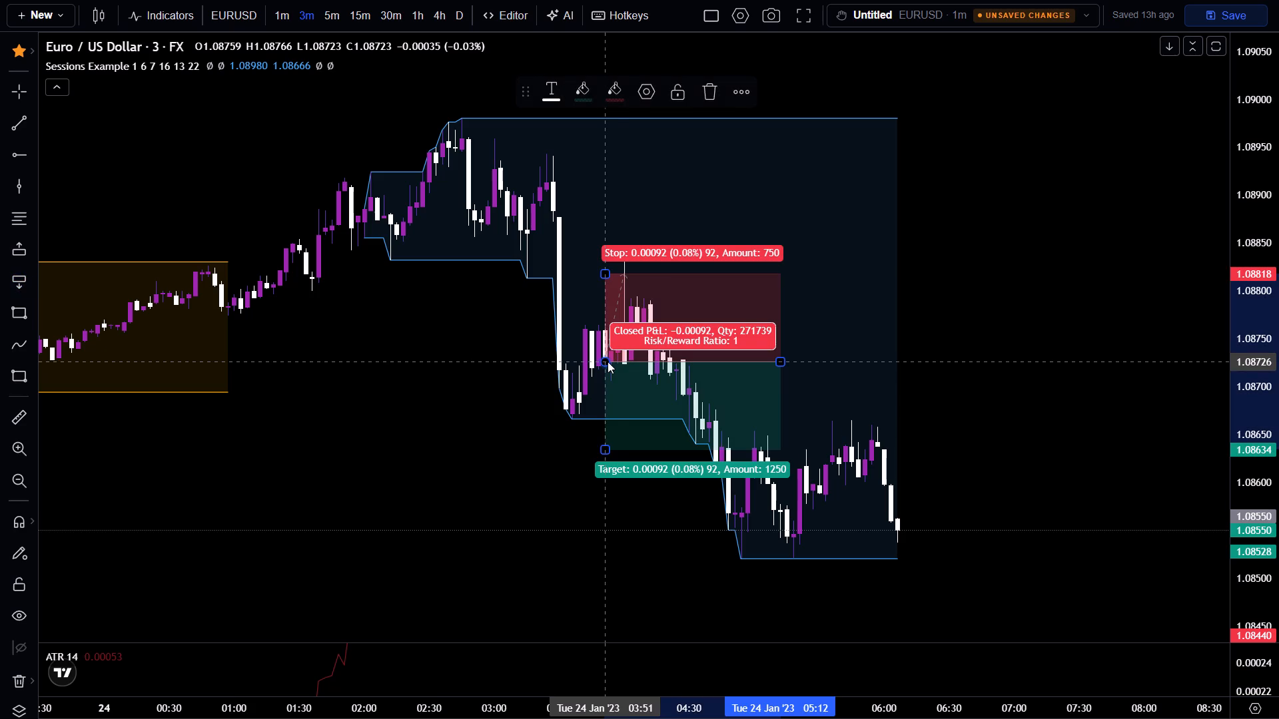
left_click_drag(605, 276, 616, 266)
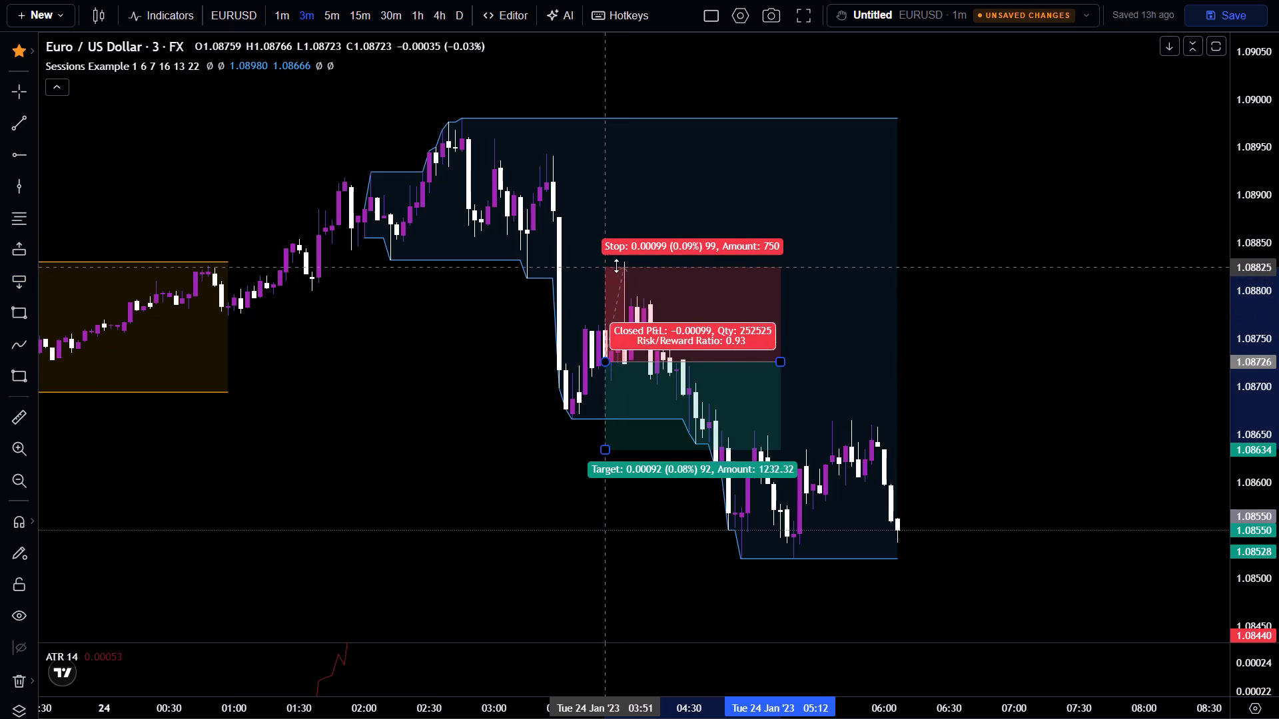
left_click_drag(616, 266, 629, 258)
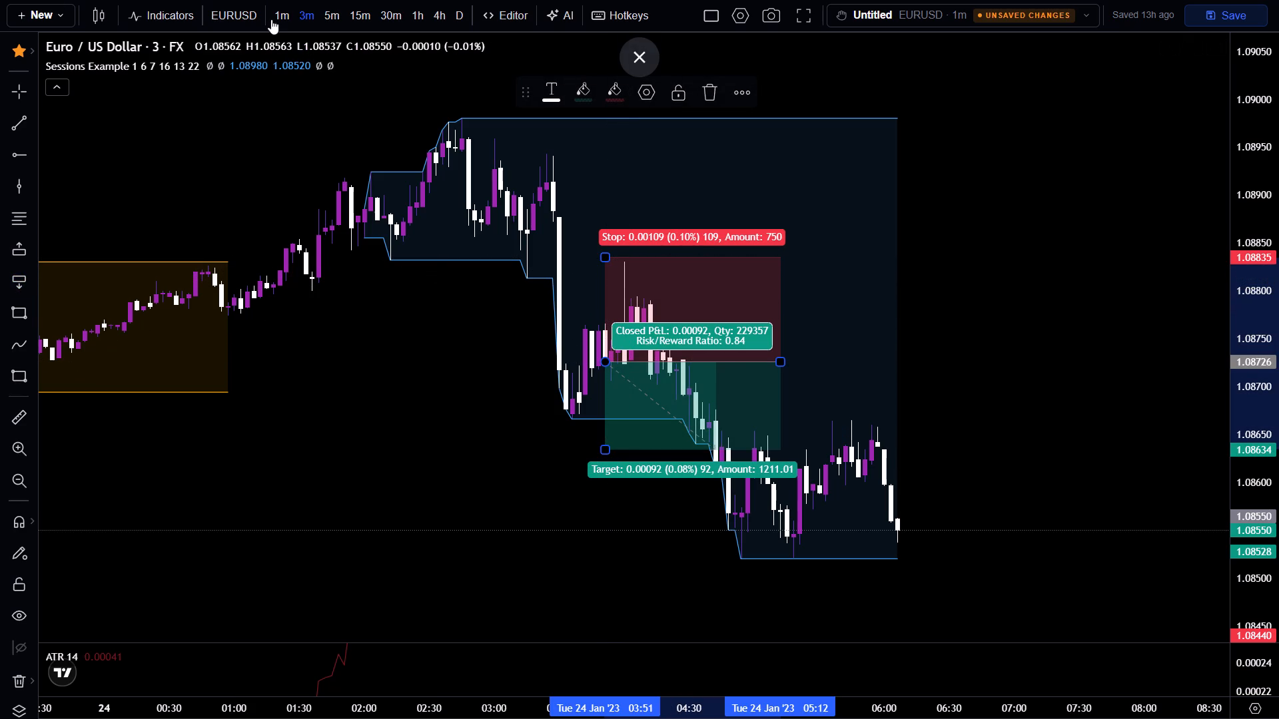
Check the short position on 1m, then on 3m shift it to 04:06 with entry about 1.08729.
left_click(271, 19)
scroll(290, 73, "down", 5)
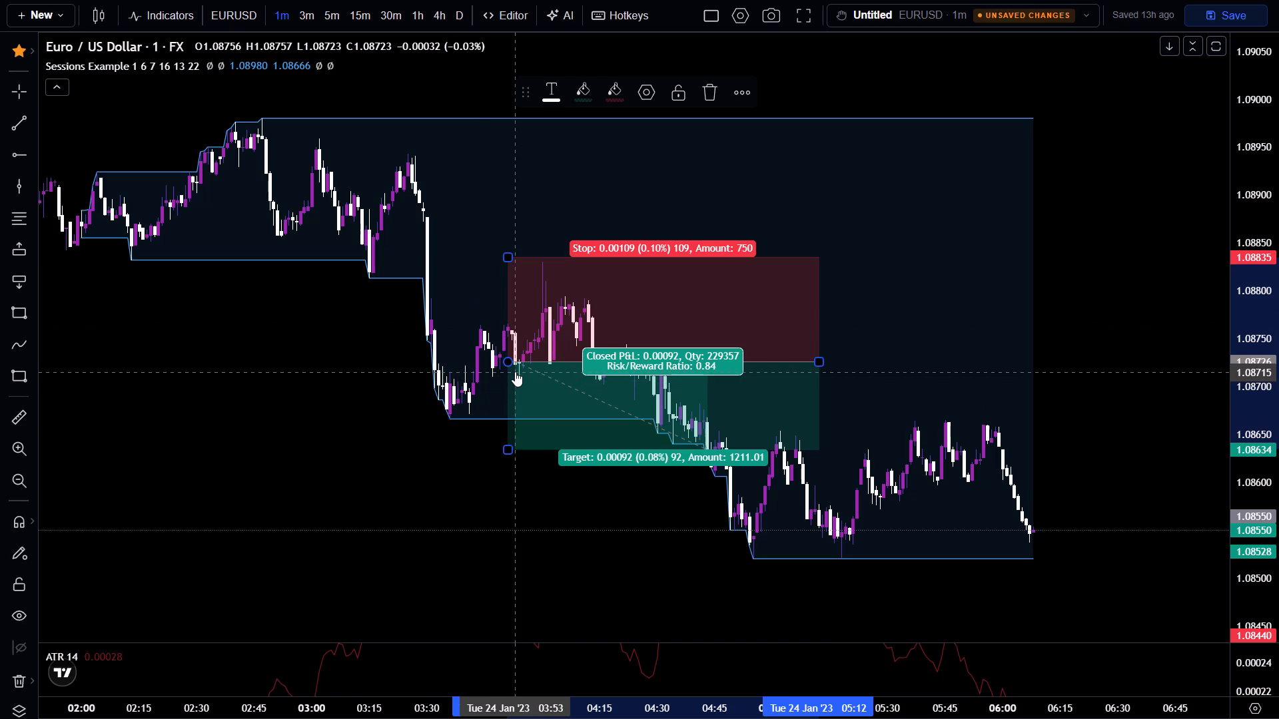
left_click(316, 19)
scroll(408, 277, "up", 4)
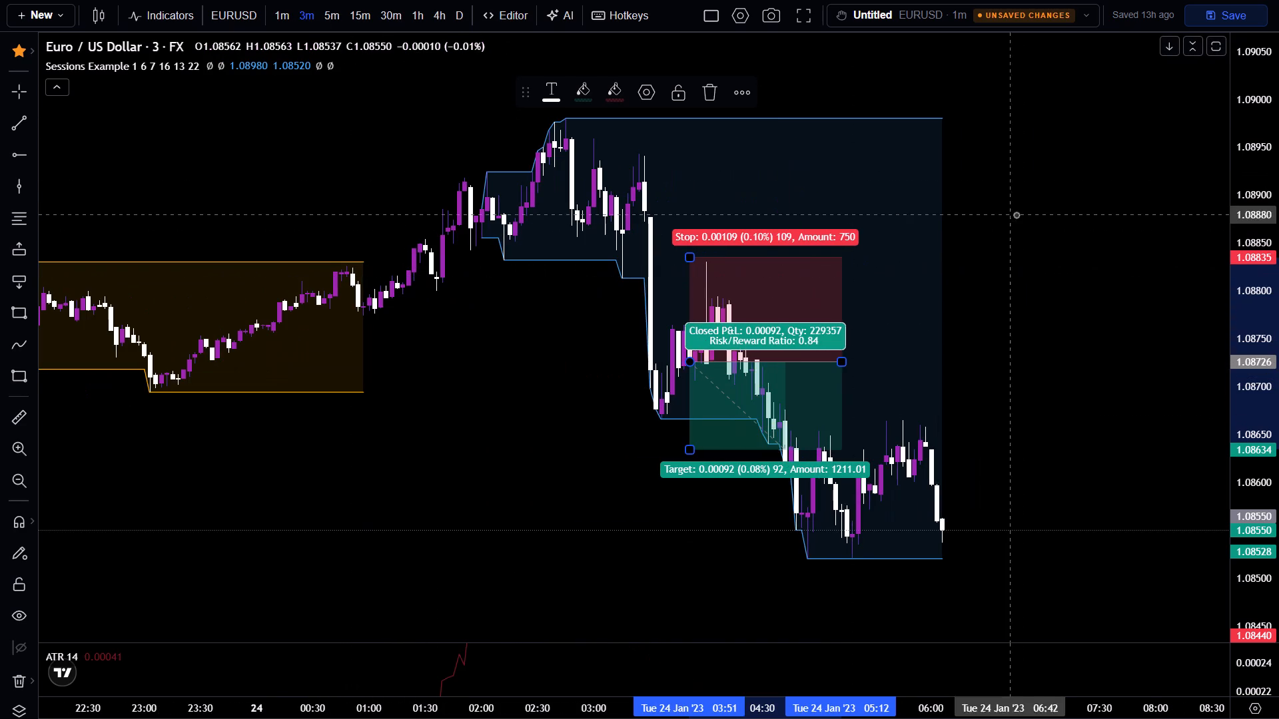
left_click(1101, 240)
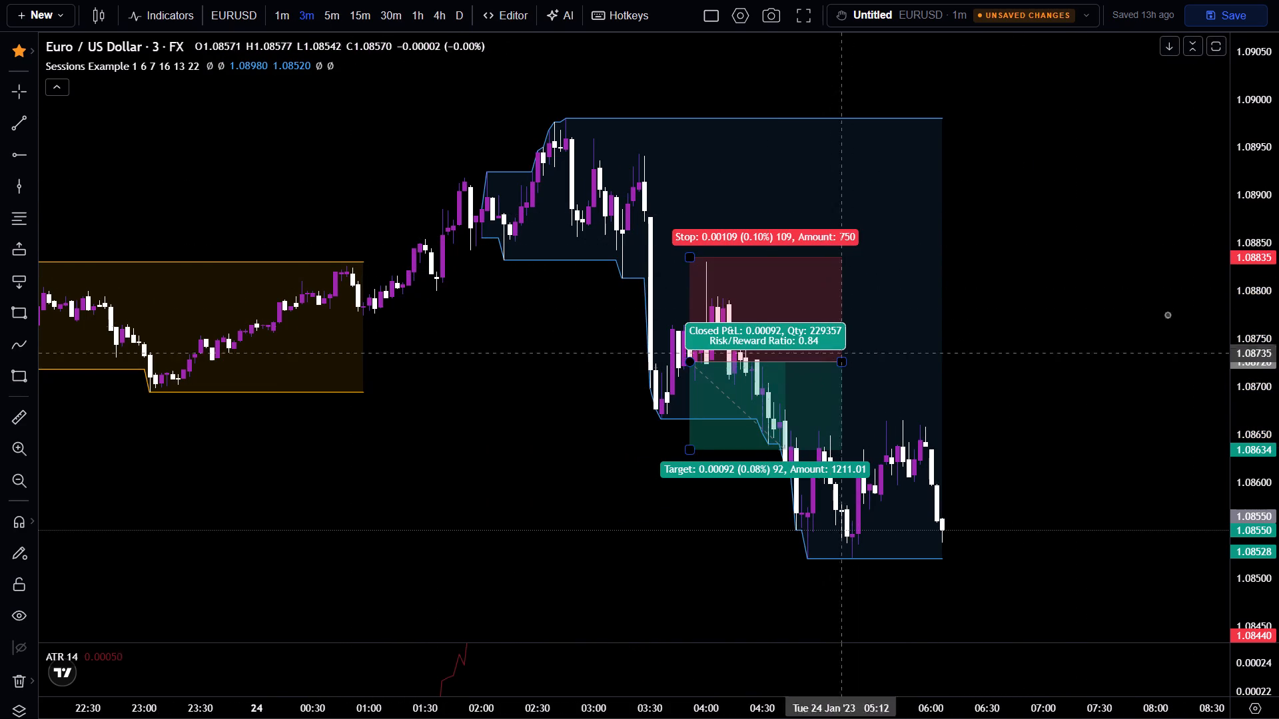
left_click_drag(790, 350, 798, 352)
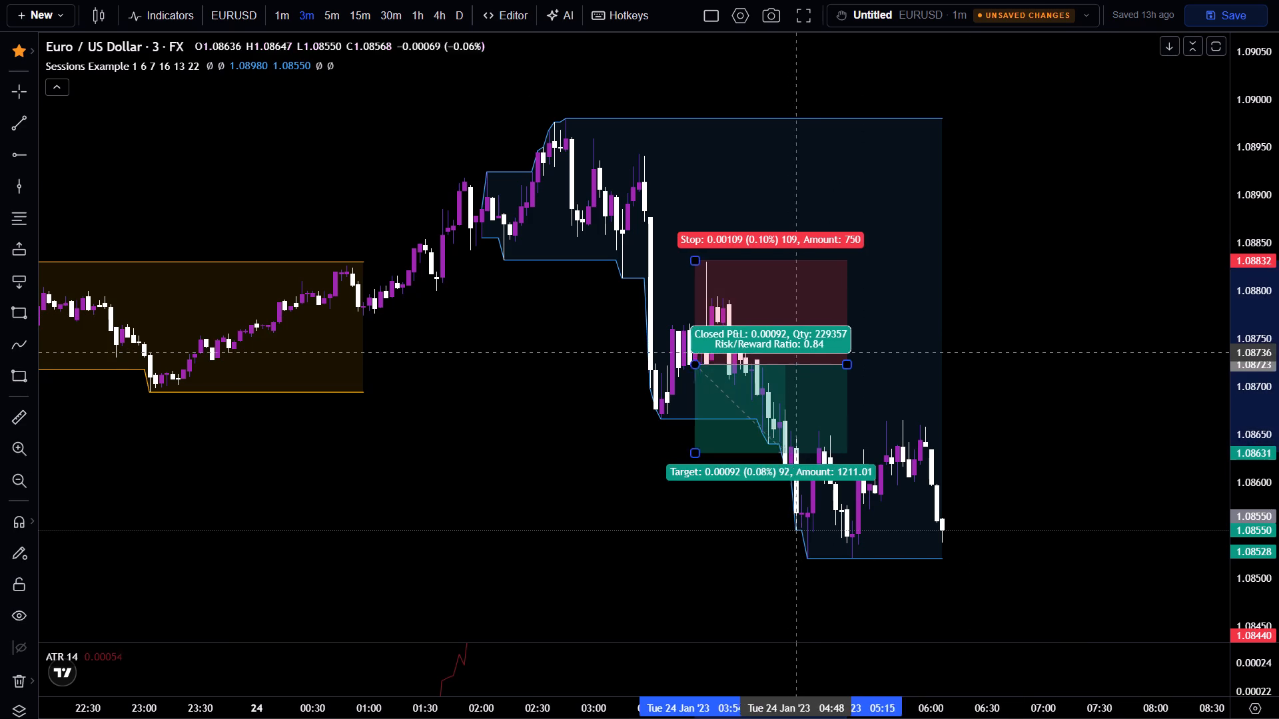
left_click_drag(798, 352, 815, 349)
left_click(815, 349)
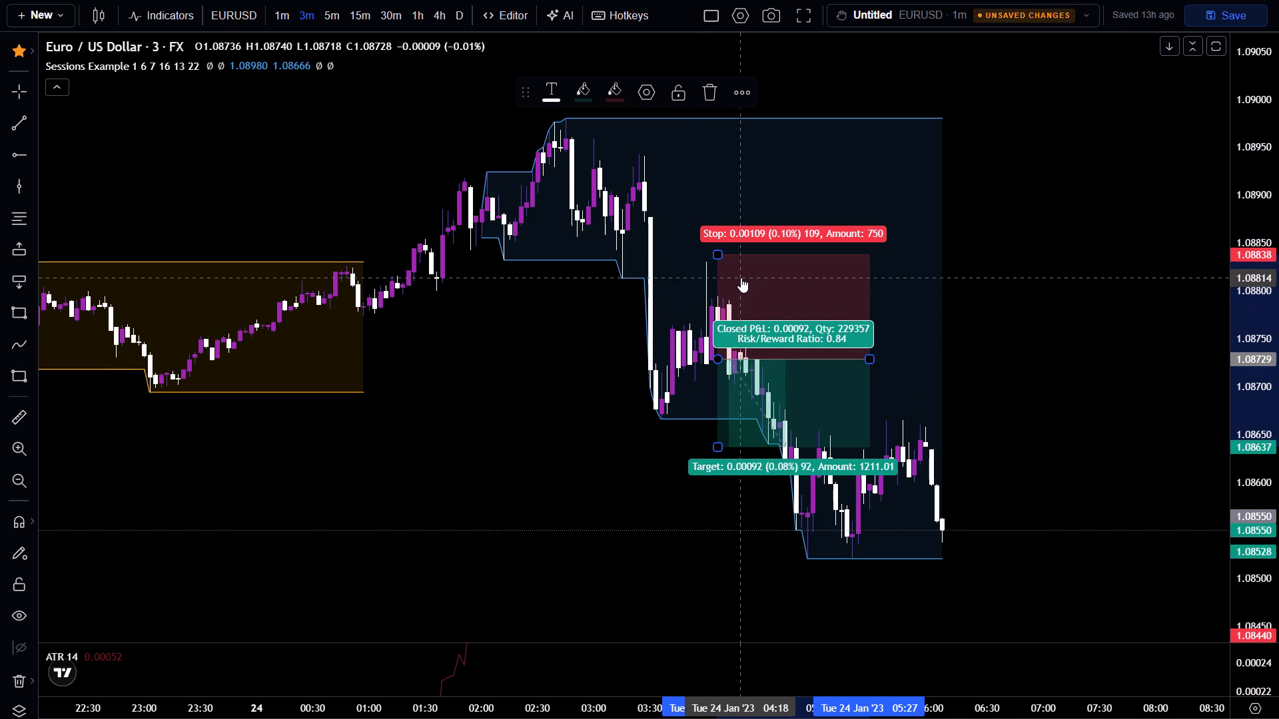
On the 1m timeframe, tighten the short position's stop to about 1.08791.
left_click(294, 14)
left_click(290, 12)
scroll(382, 163, "down", 3)
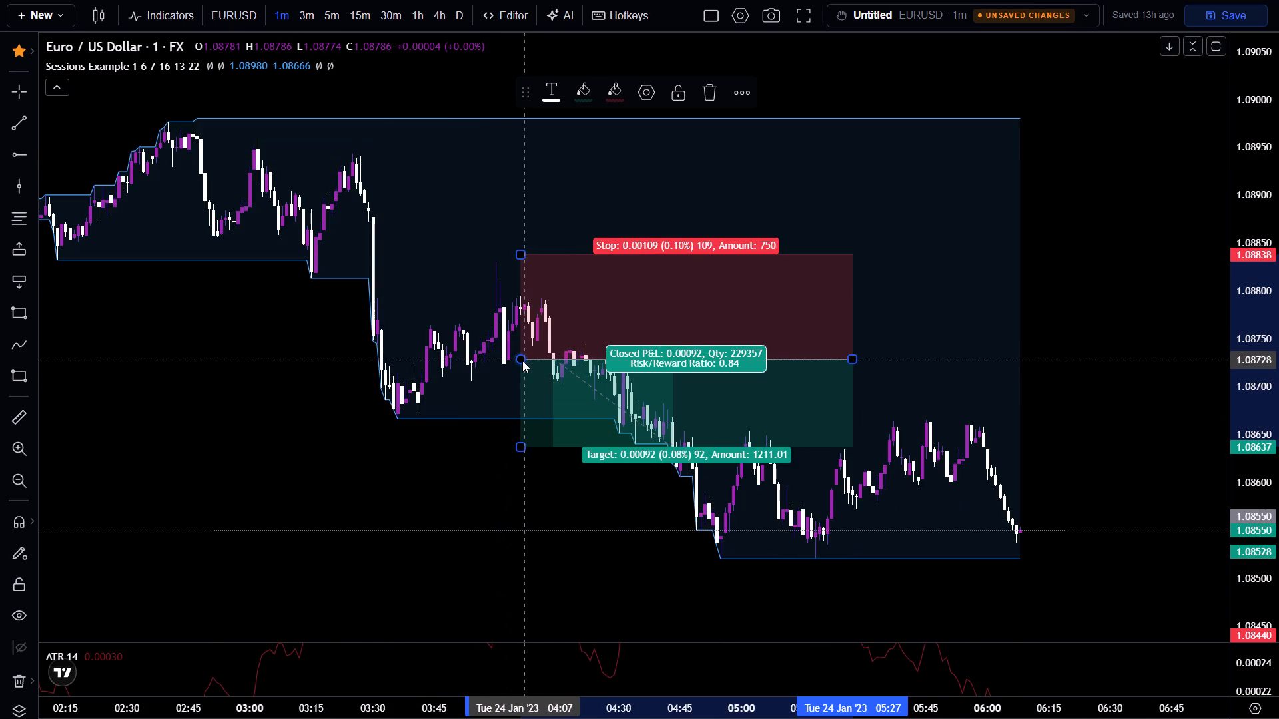
left_click_drag(521, 250, 532, 256)
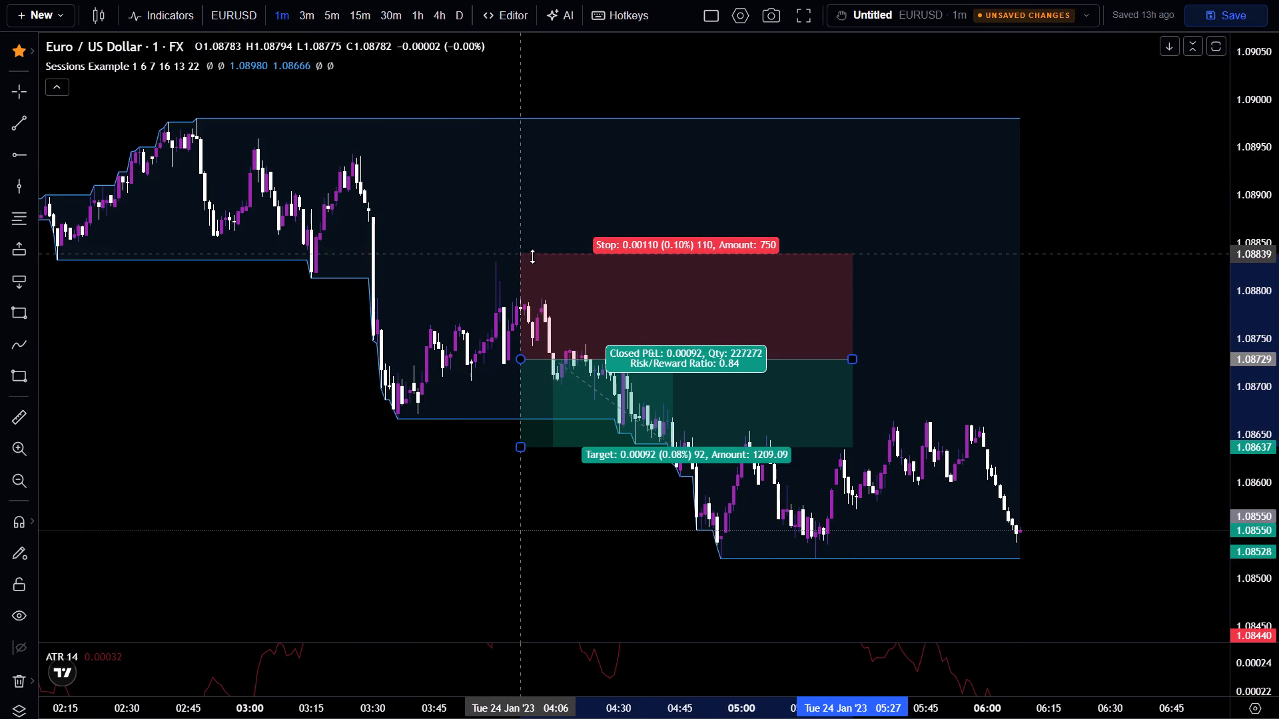
left_click_drag(532, 256, 566, 295)
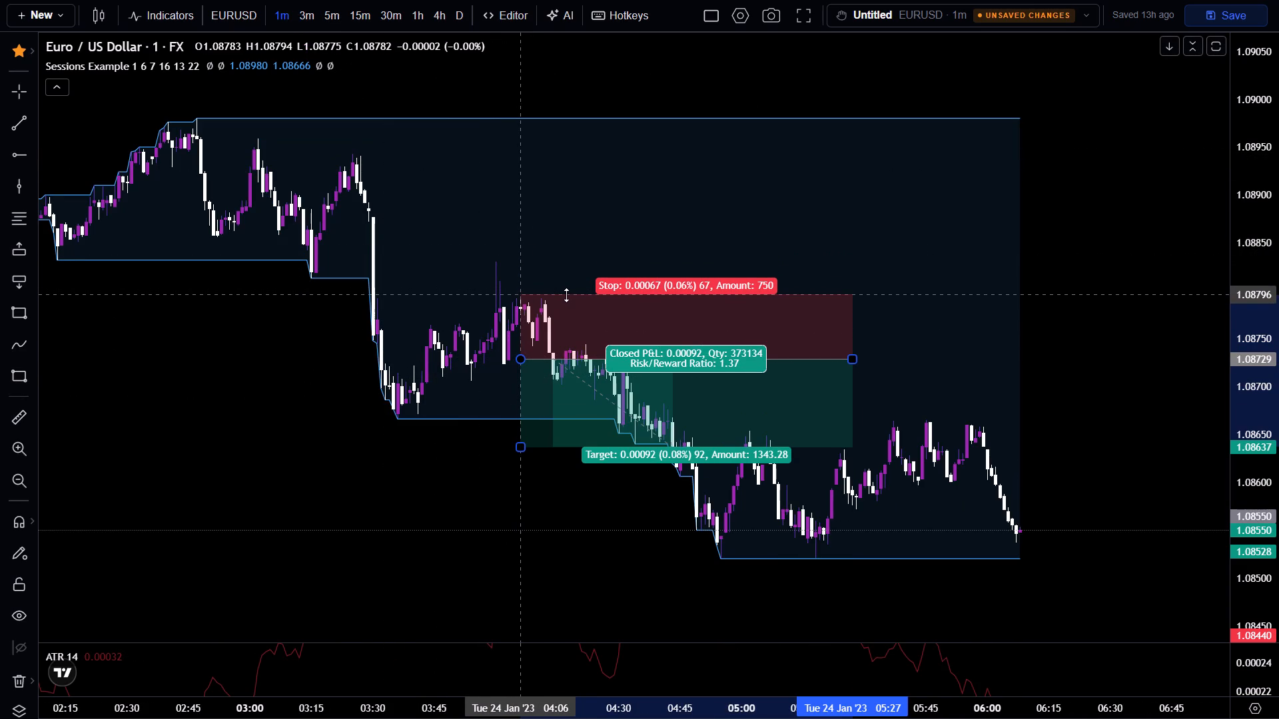
left_click_drag(566, 295, 582, 297)
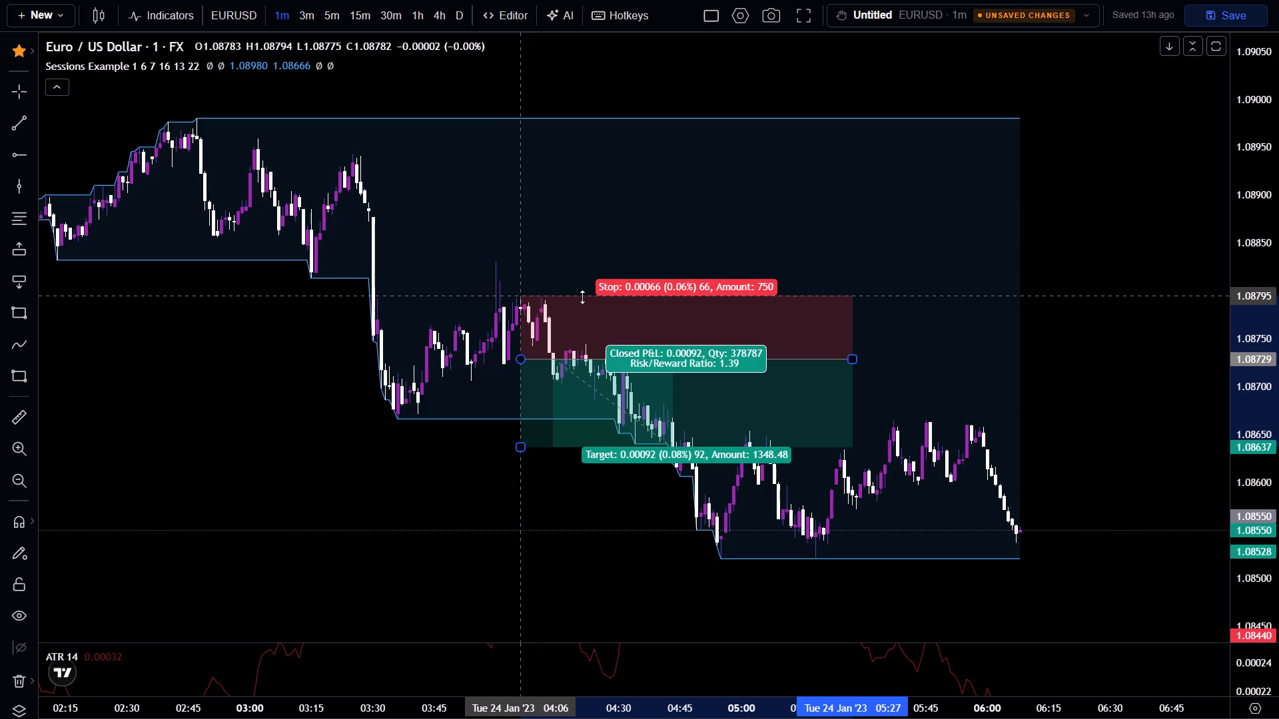
left_click_drag(582, 297, 600, 304)
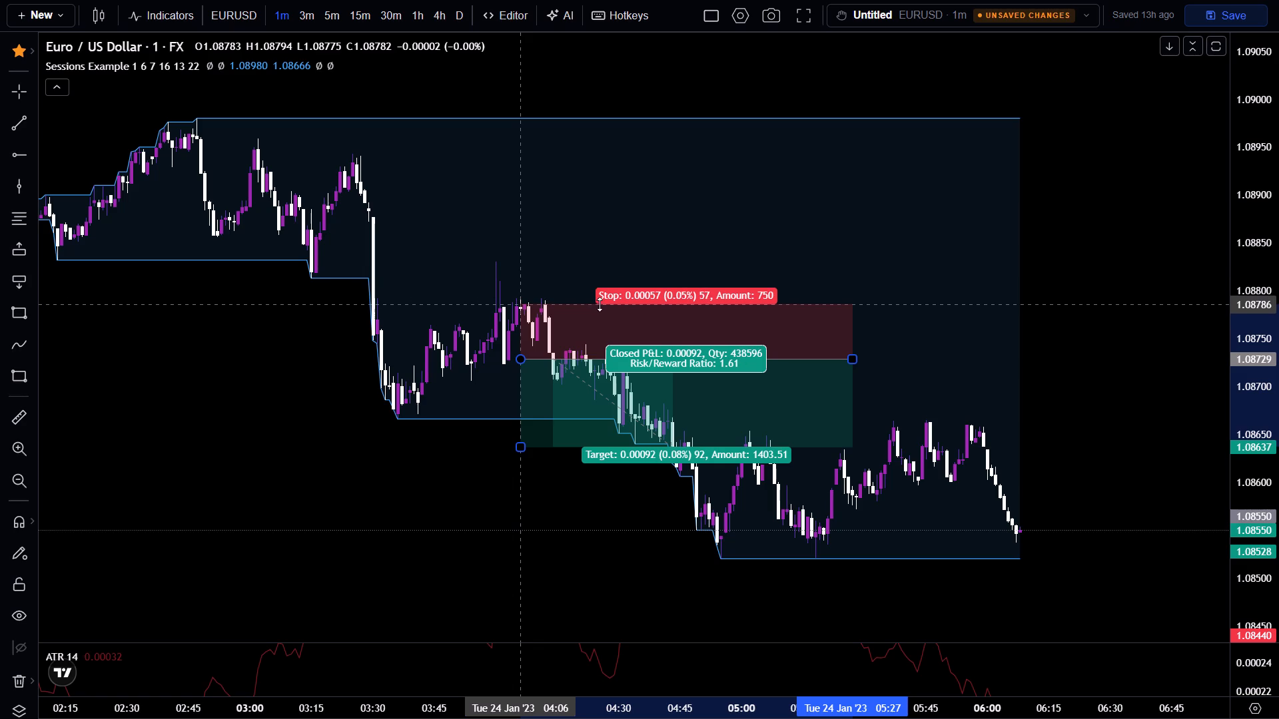
left_click_drag(600, 304, 602, 299)
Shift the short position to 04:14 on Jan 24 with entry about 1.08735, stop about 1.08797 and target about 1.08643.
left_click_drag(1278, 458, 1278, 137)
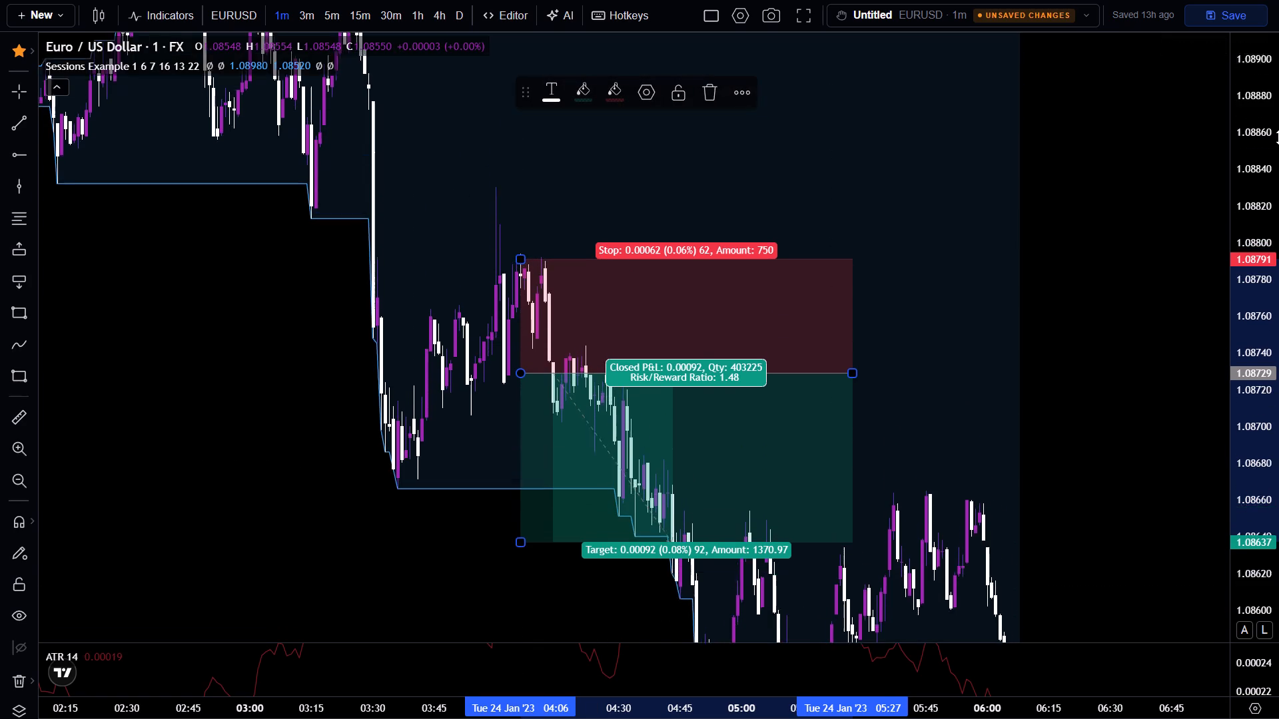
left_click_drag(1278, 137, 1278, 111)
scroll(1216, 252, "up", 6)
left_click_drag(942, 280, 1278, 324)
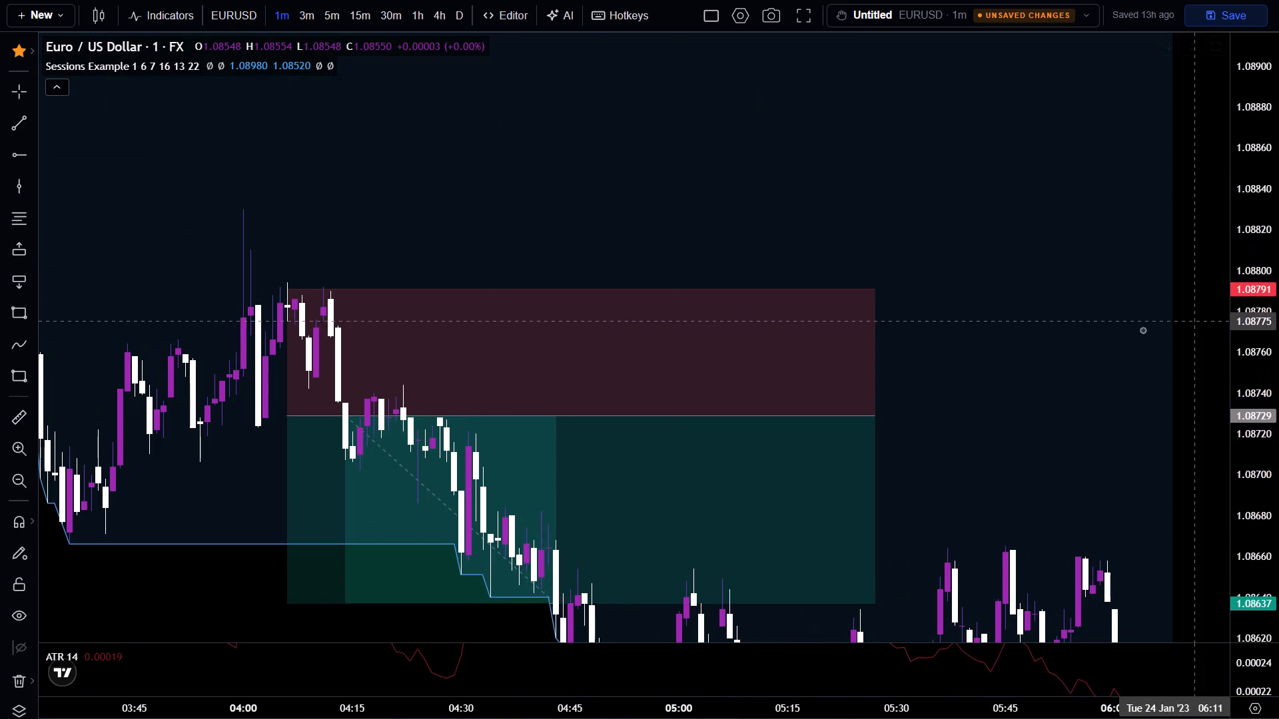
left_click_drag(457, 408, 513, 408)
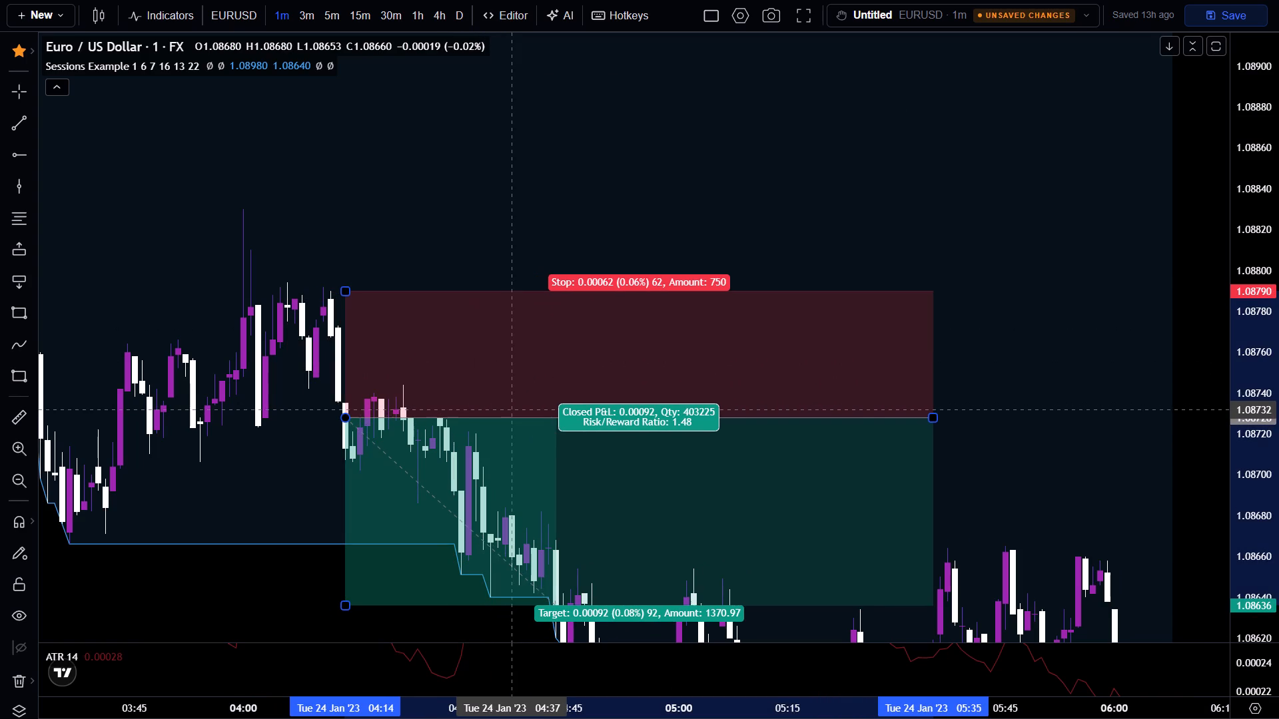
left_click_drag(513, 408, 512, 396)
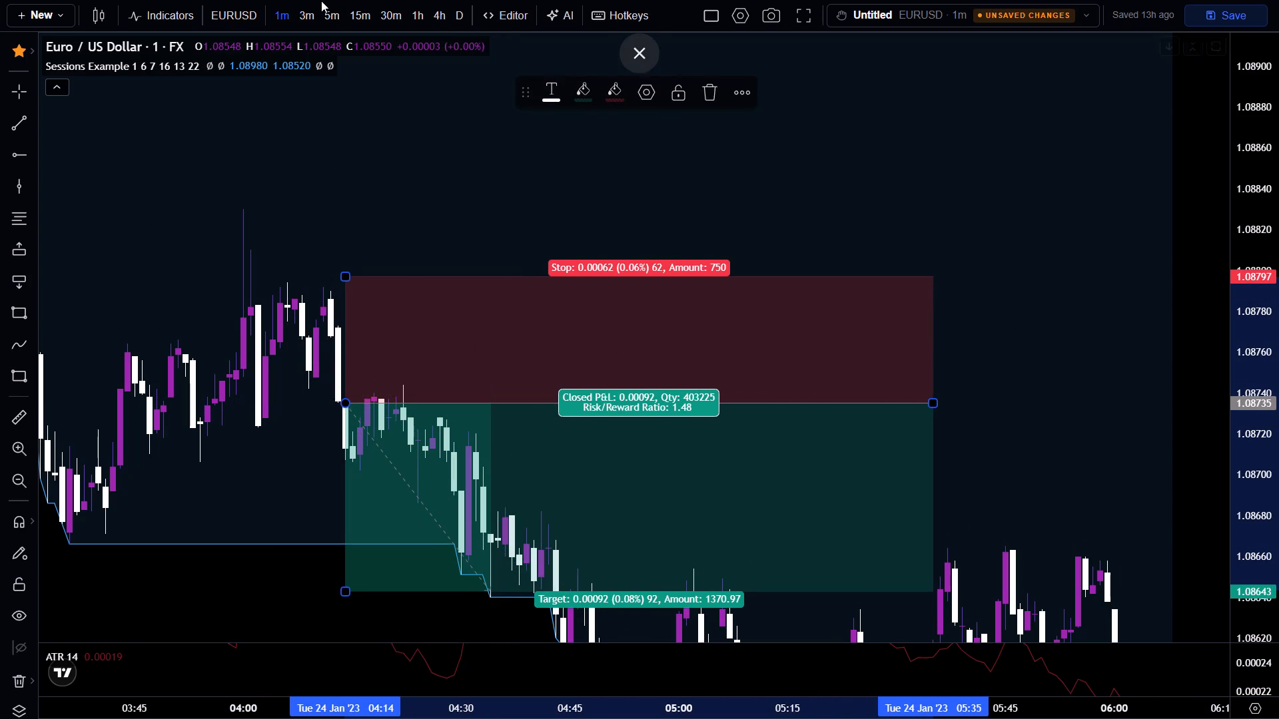
On 3m, reposition the short to 04:06 on Jan 24 with entry about 1.08766, stop about 1.08828 and target about 1.08674.
left_click(310, 8)
left_click(432, 252)
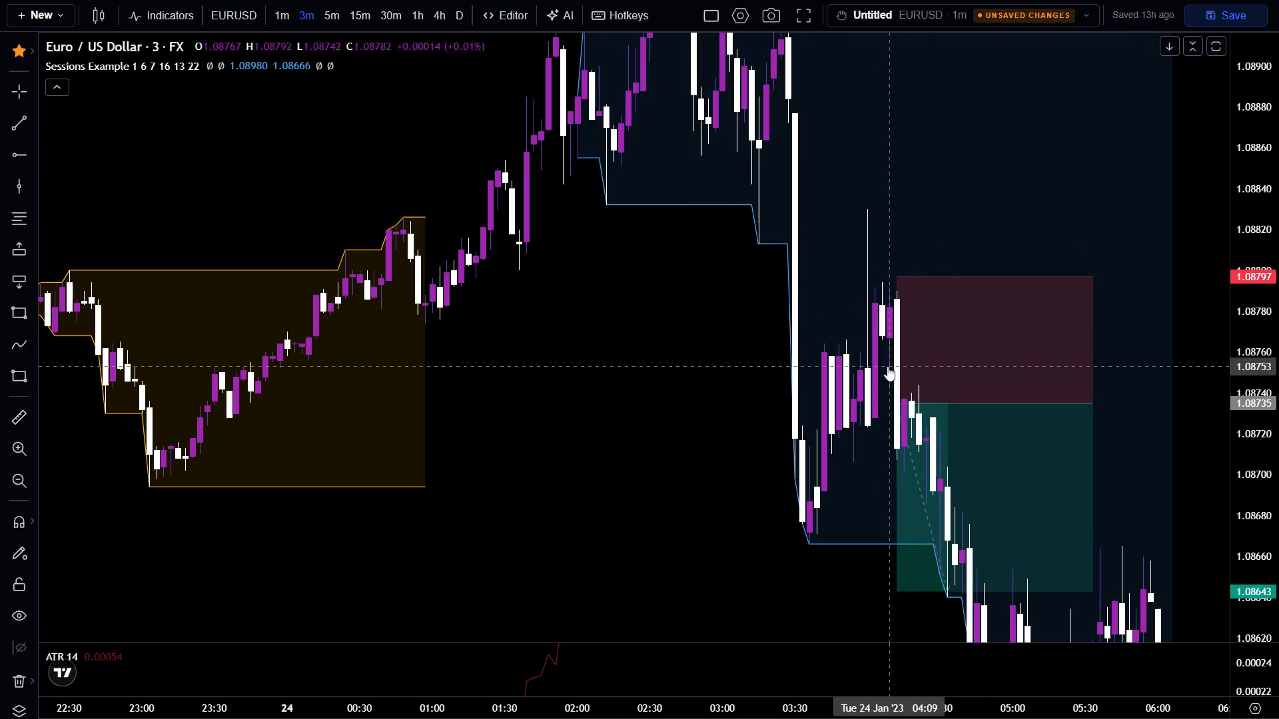
left_click_drag(935, 403, 916, 430)
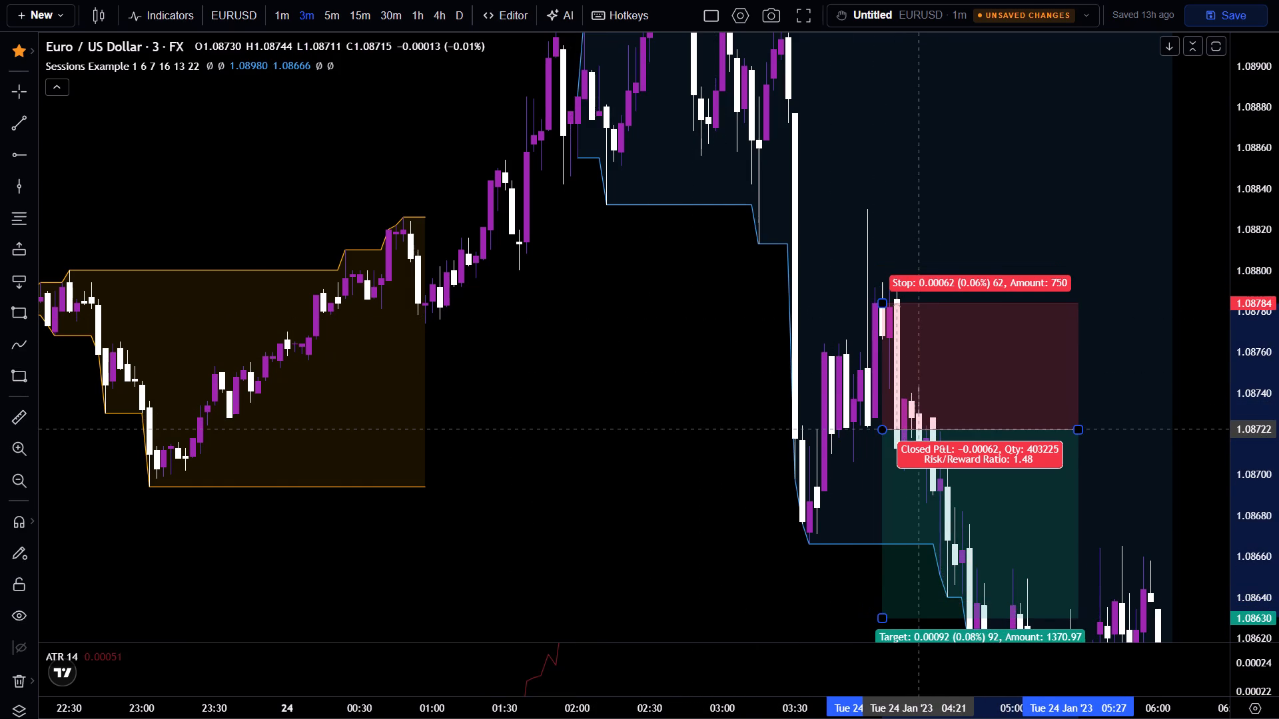
left_click_drag(916, 430, 913, 424)
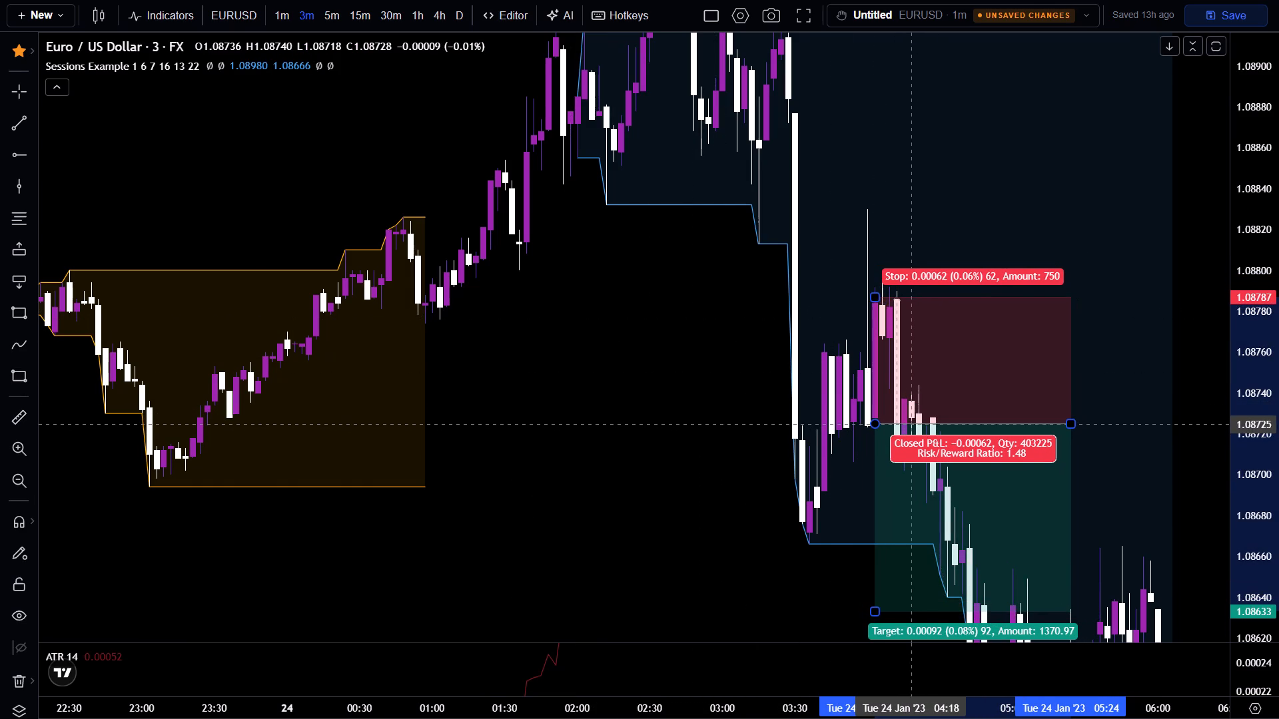
left_click_drag(913, 424, 933, 294)
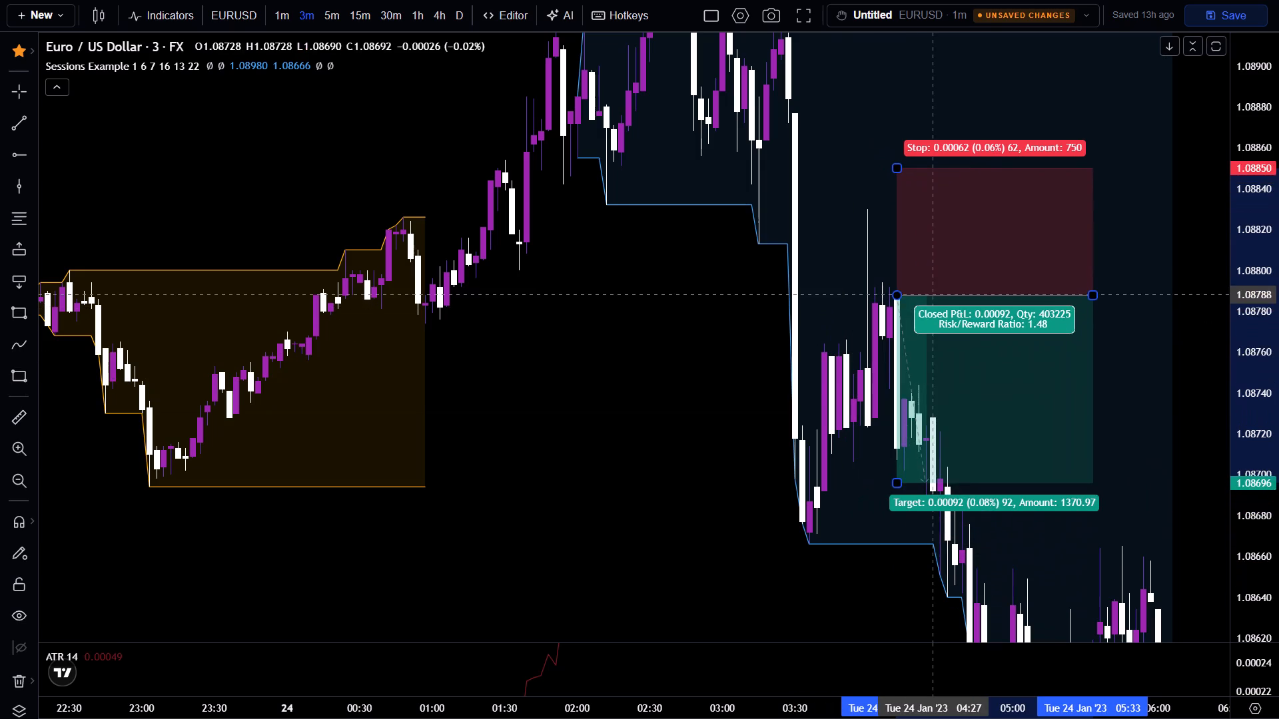
left_click_drag(933, 294, 917, 341)
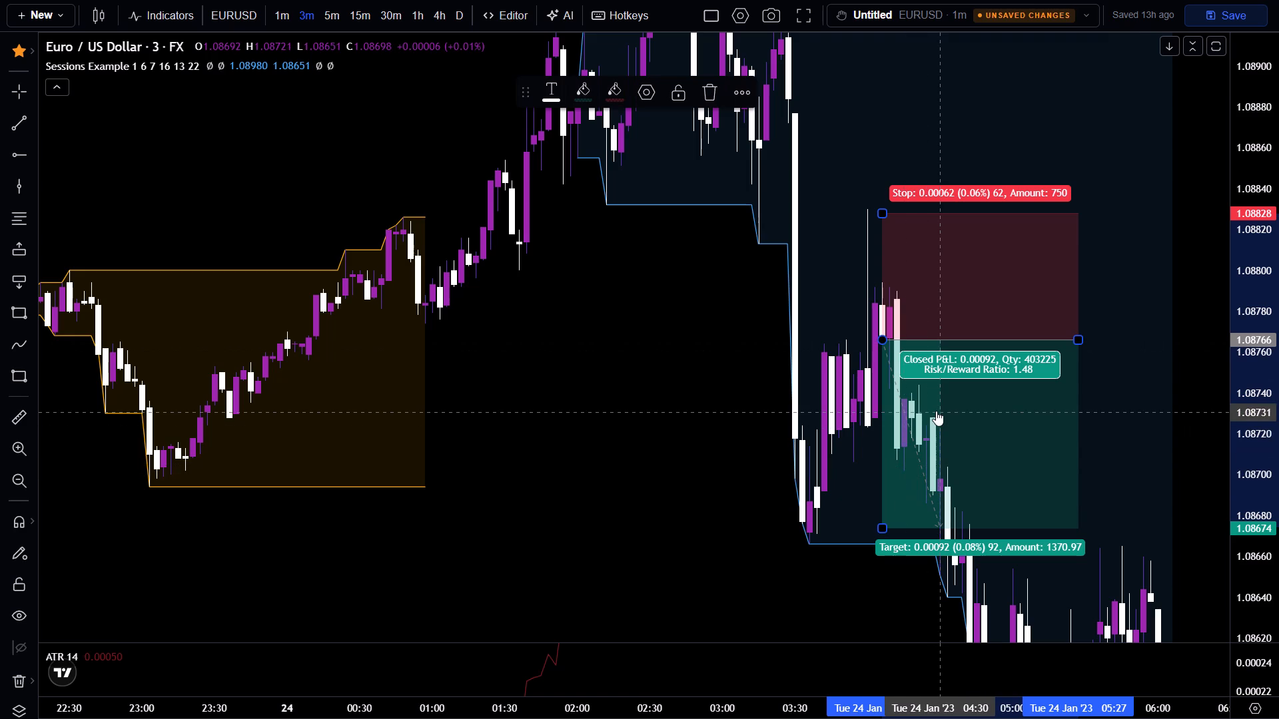
Return to the 1h timeframe to continue the replay from Jan 24.
left_click_drag(1278, 180, 1236, 326)
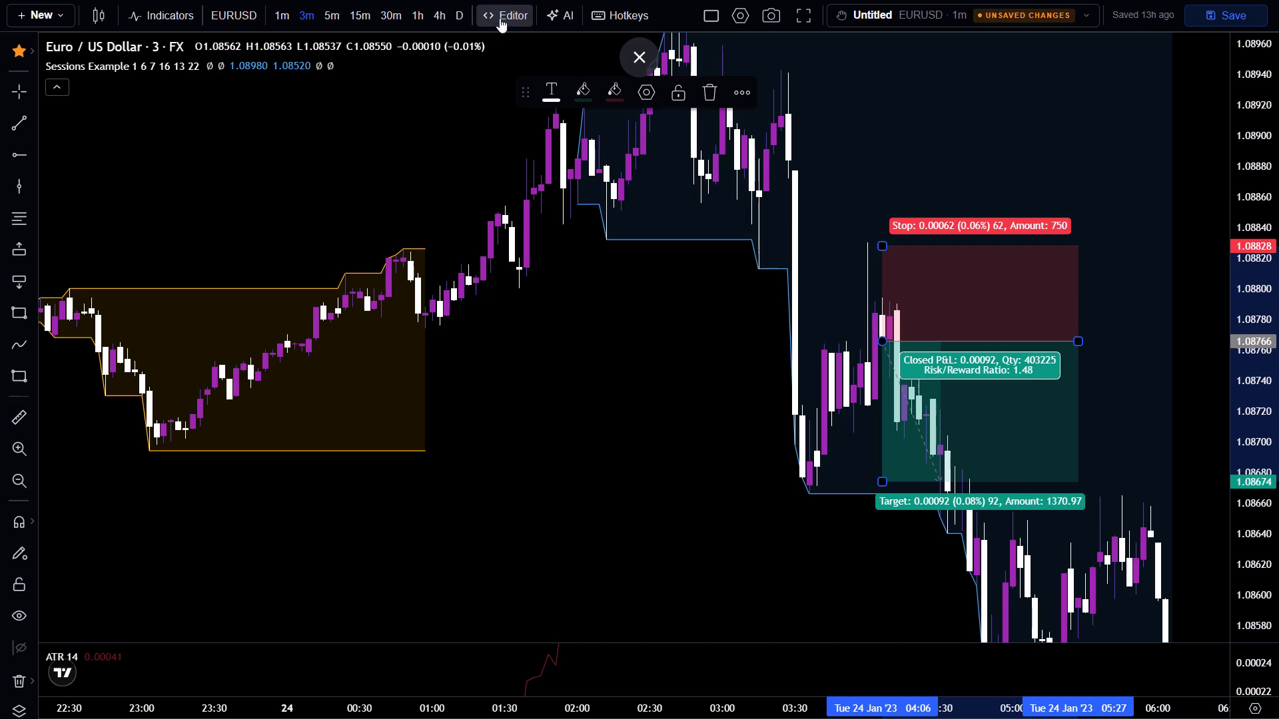
left_click(424, 5)
left_click_drag(1278, 126, 1278, 448)
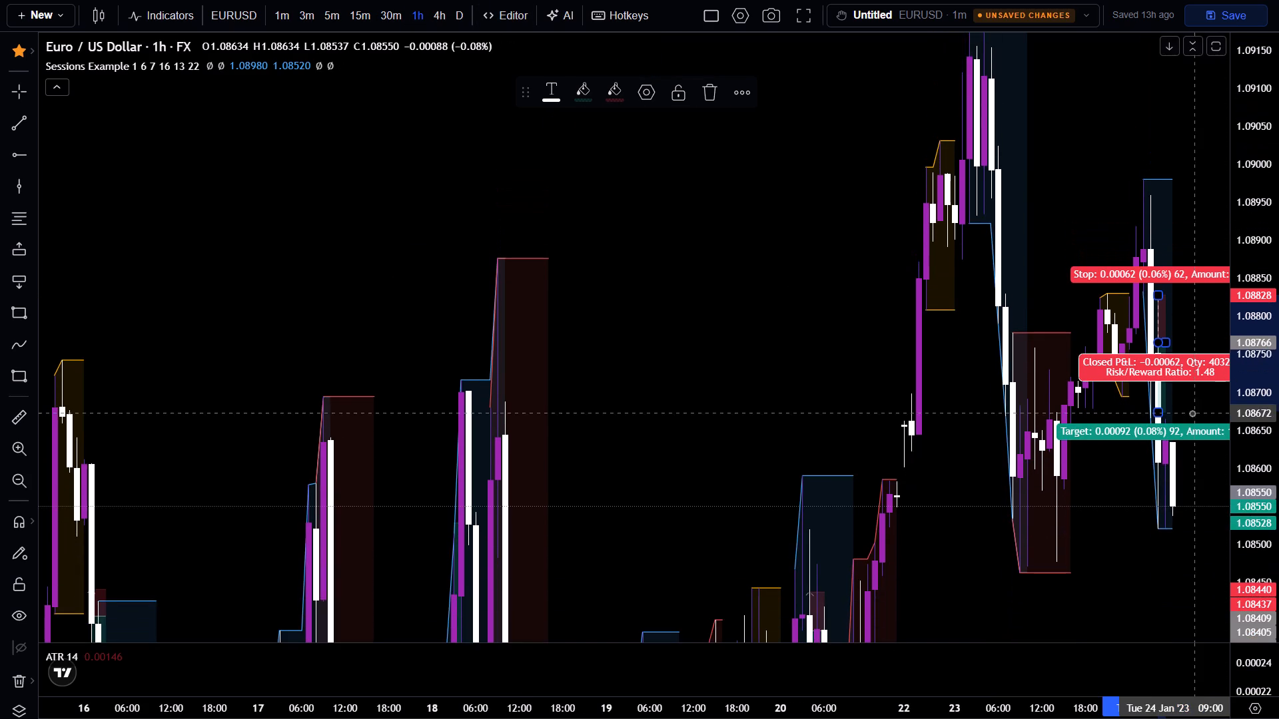
scroll(1152, 224, "up", 4)
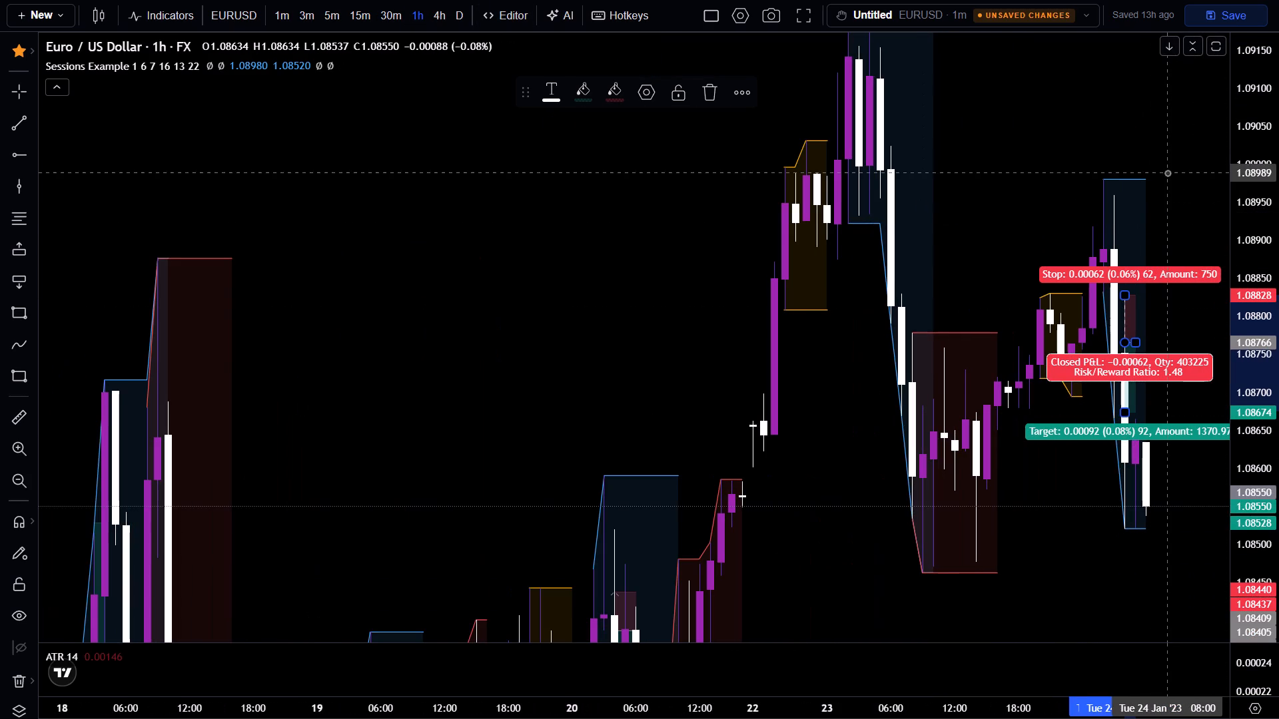
Replay EURUSD on 1h from Jan 24 to about 04:00 on Jan 26, checking the session ranges for setups.
scroll(1013, 216, "up", 3)
left_click_drag(1102, 172, 864, 147)
key("space")
left_click_drag(1278, 244, 1278, 432)
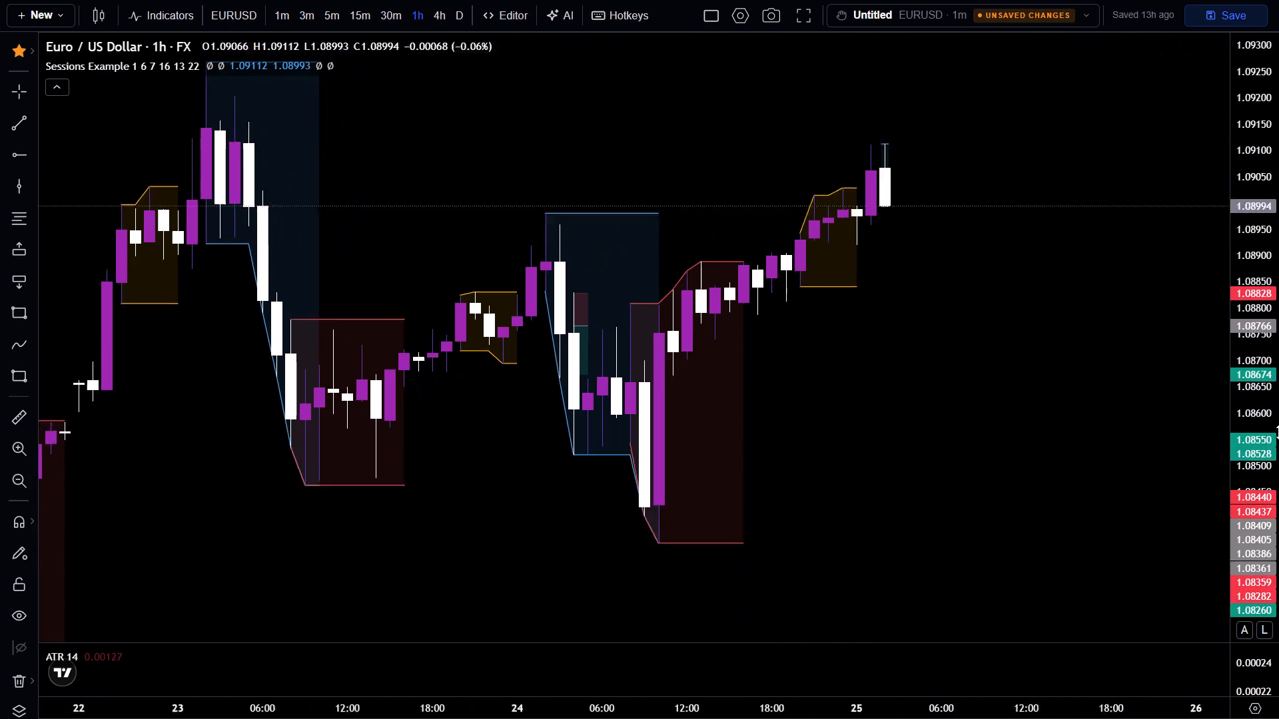
left_click_drag(1278, 432, 1276, 463)
key("space")
scroll(1186, 407, "down", 4)
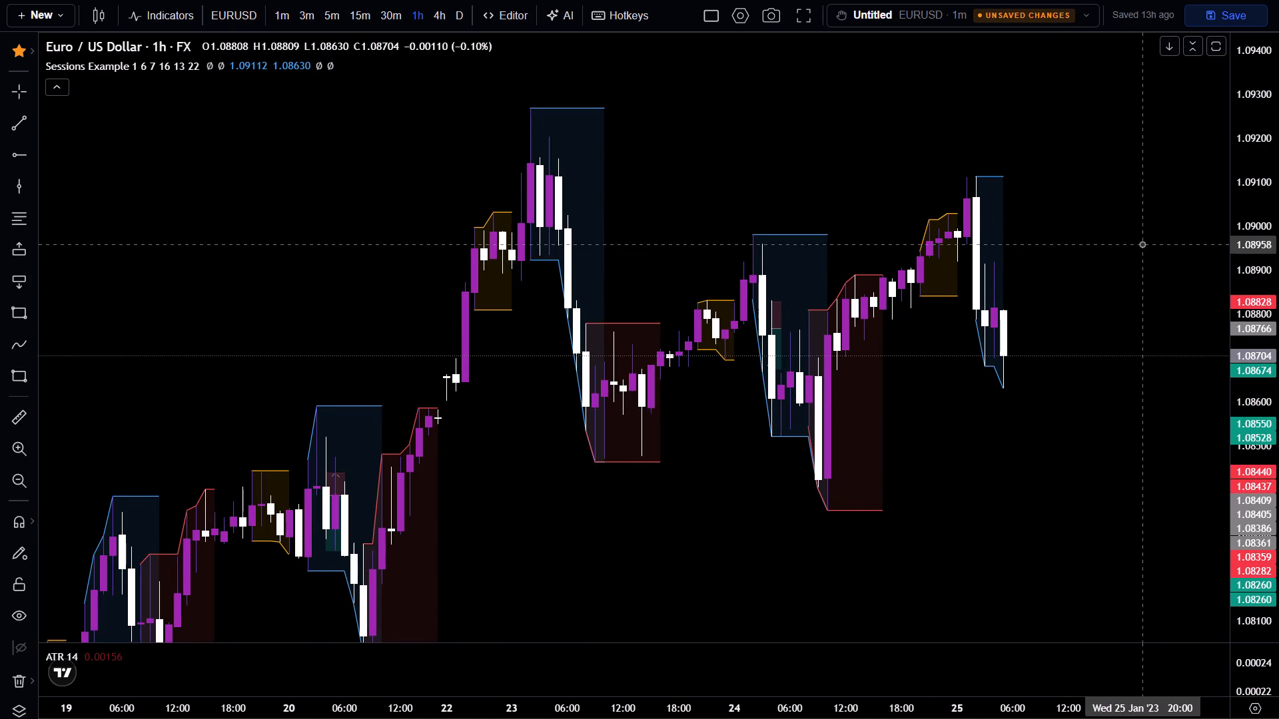
key("space")
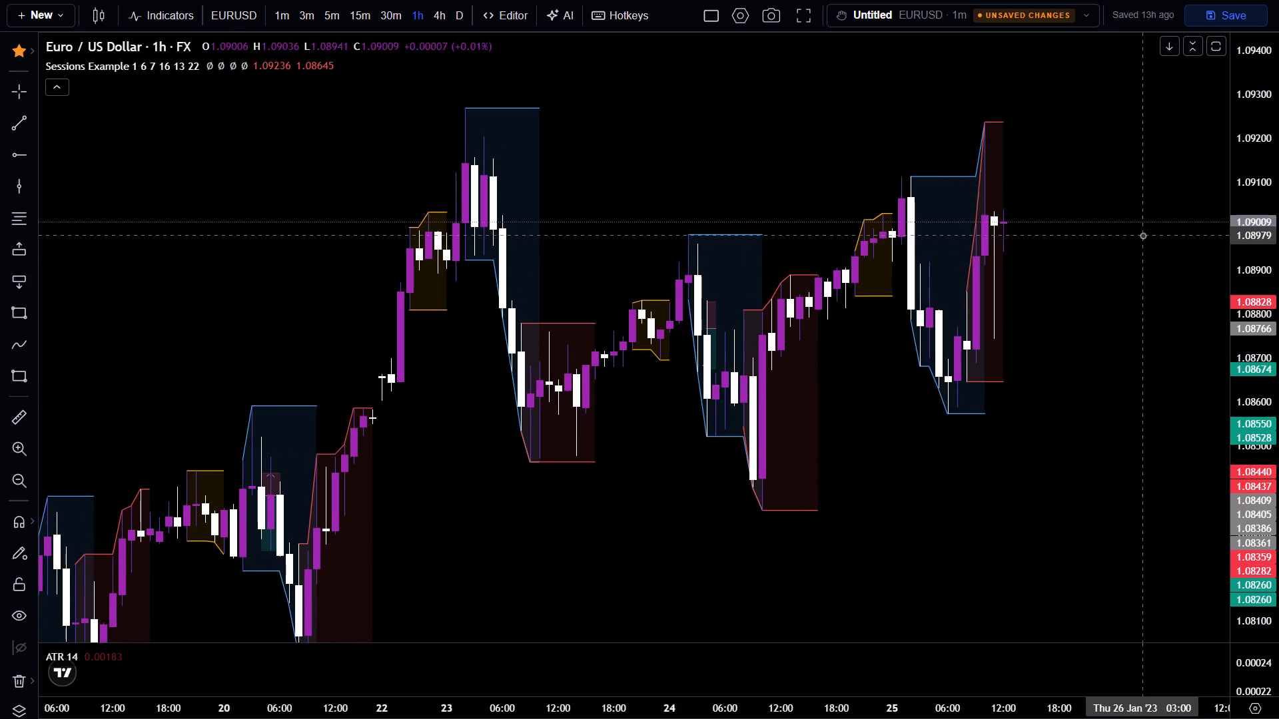
key("space")
left_click_drag(1142, 236, 1119, 350)
left_click_drag(1278, 415, 1262, 330)
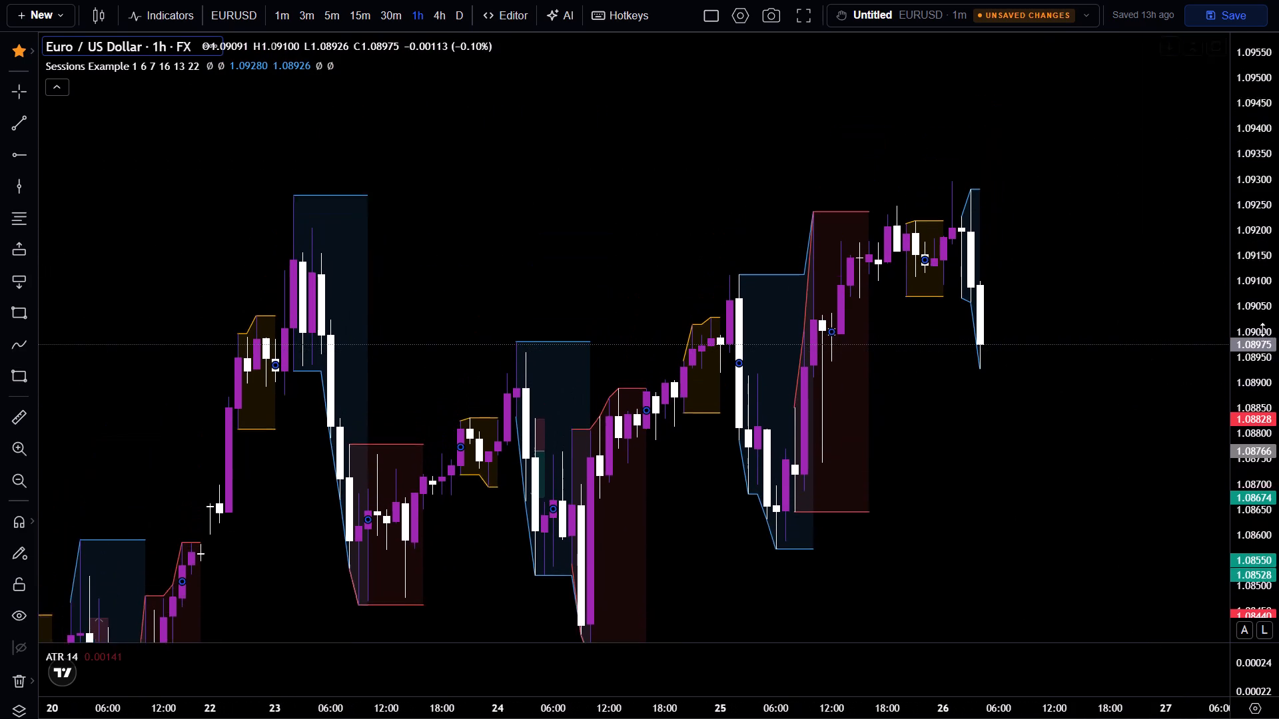
left_click_drag(1262, 330, 1252, 259)
Continue the 1h replay through Jan 26 and 27 to about 04:00 on Jan 30, watching for setups.
key("space")
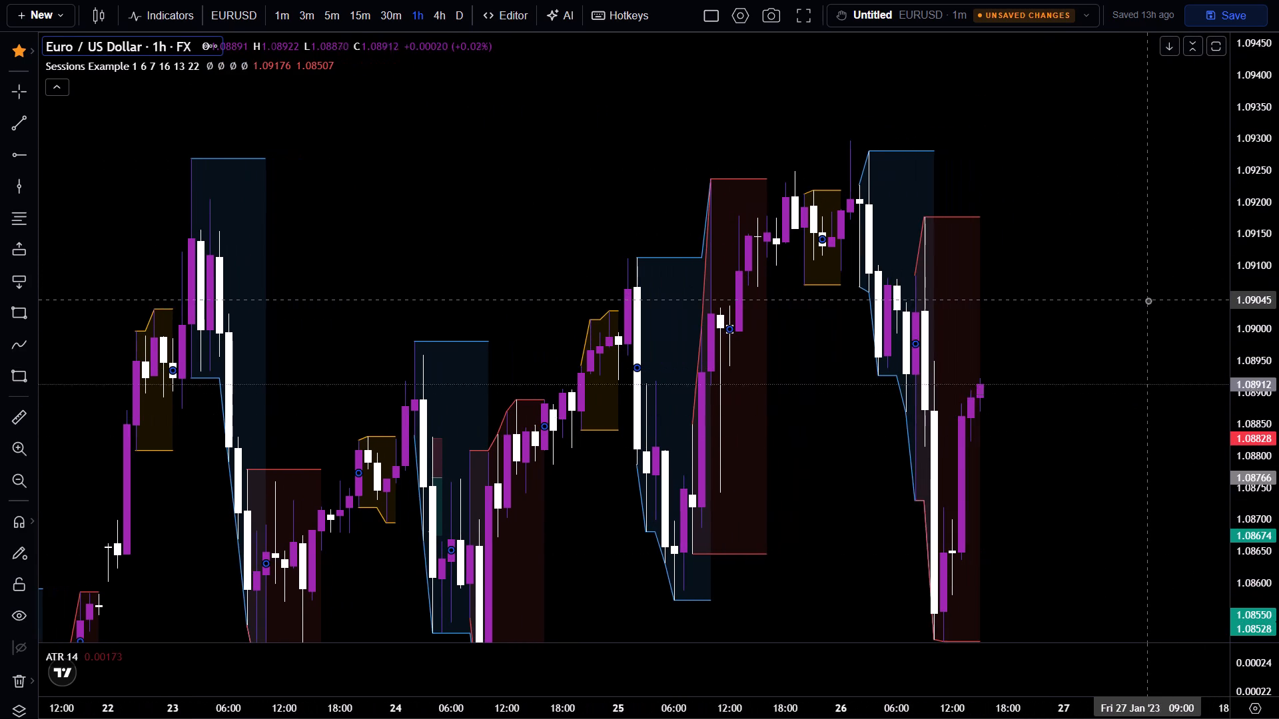
key("space")
key("space")
key("space")
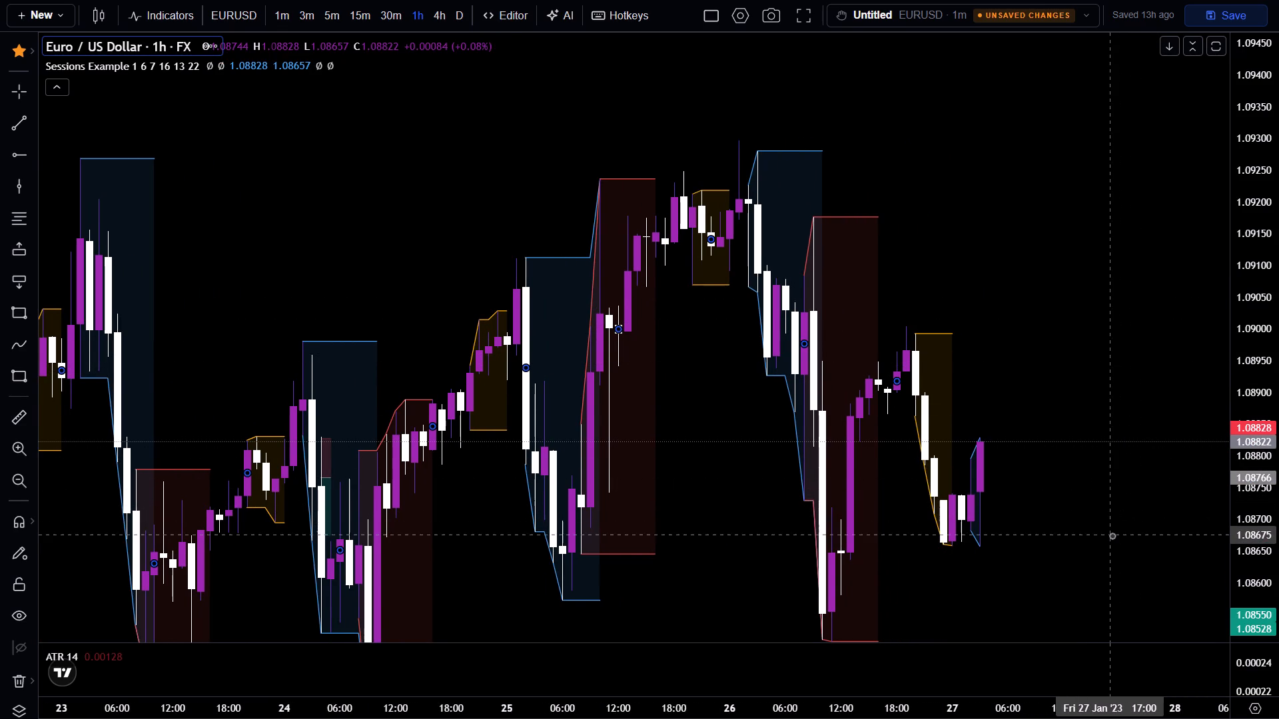
key("space")
key("space")
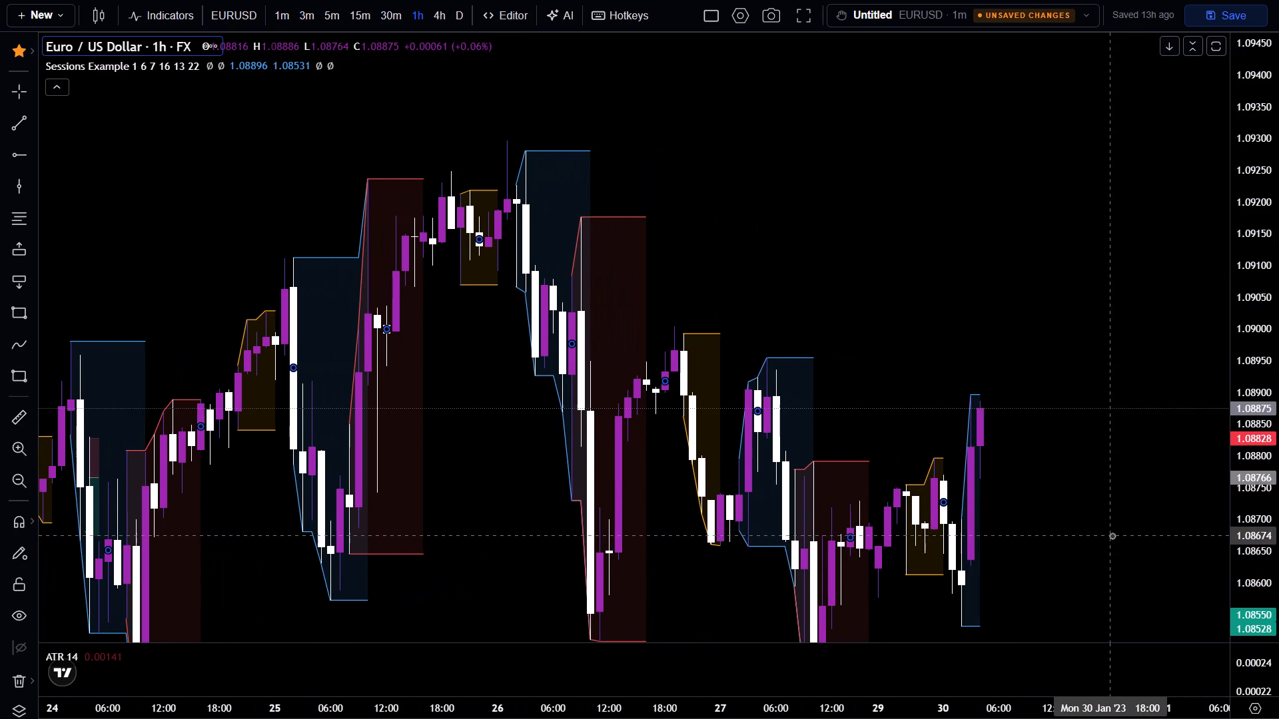
Advance the 1h replay from Jan 30 to about 06:00 on Feb 1, keeping recent candles in view.
left_click_drag(1100, 557, 1092, 395)
key("space")
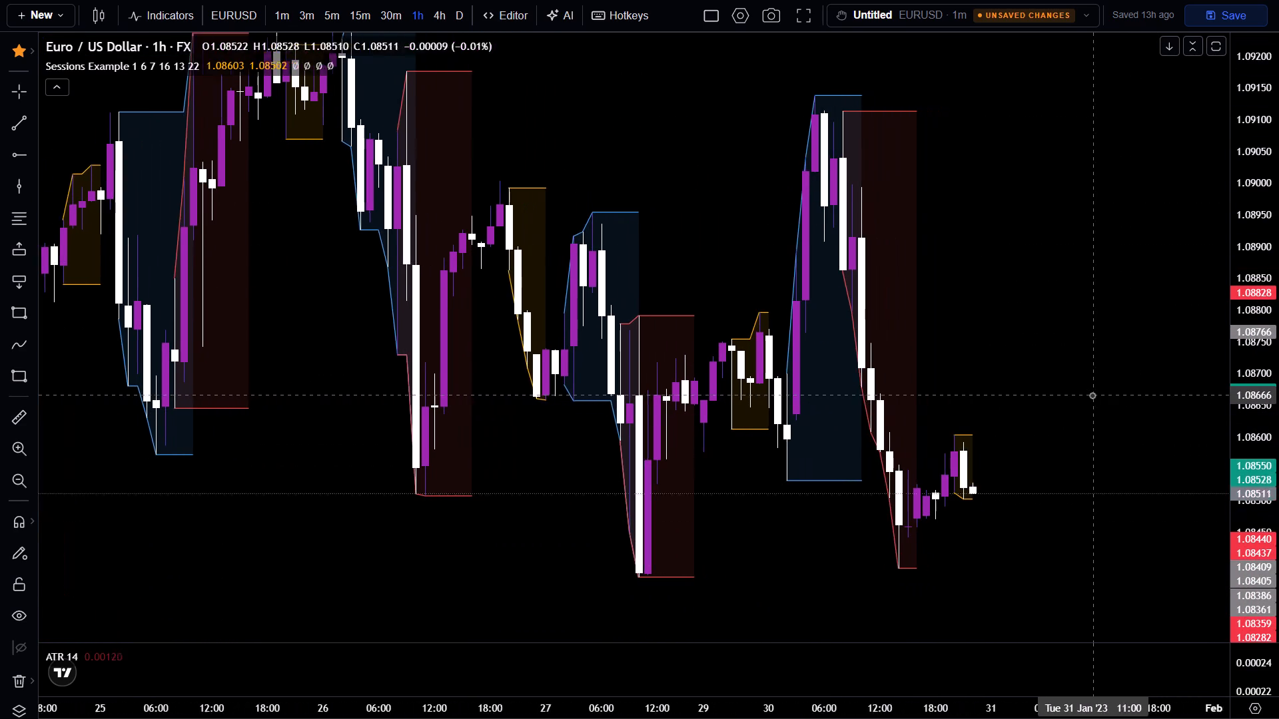
key("space")
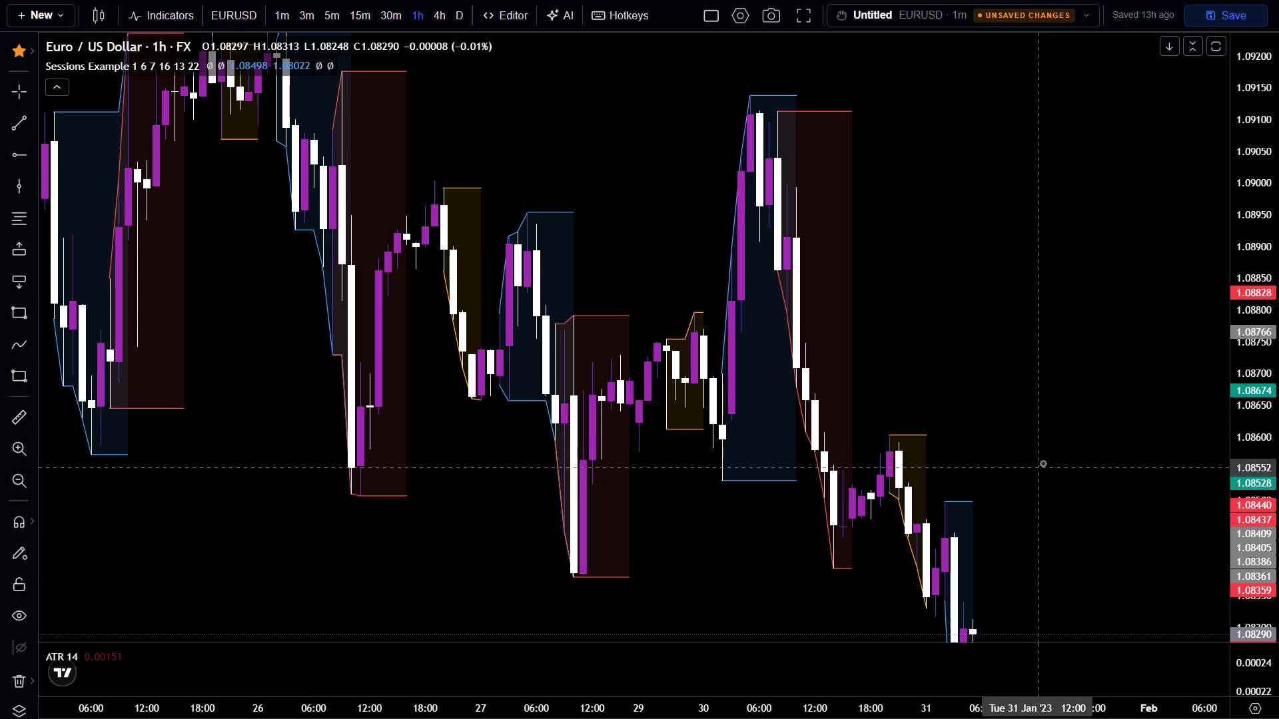
left_click_drag(1056, 456, 1045, 369)
key("space")
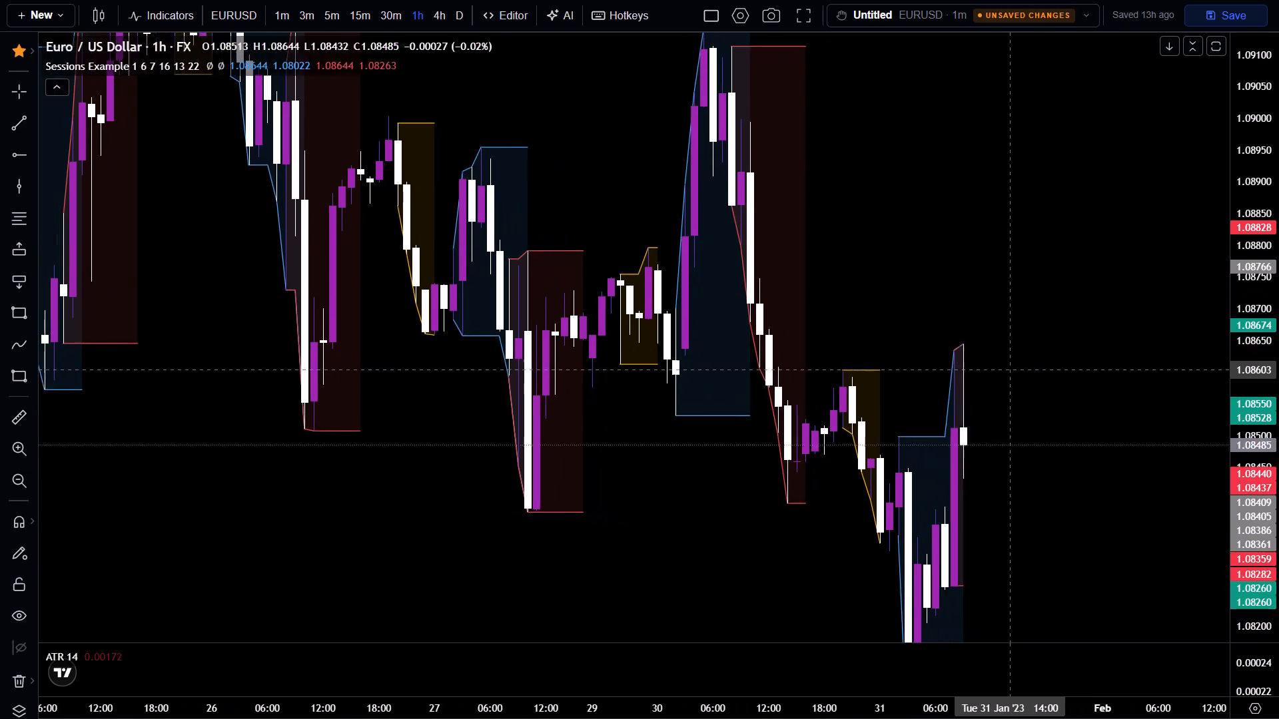
left_click_drag(1045, 369, 1017, 305)
key("space")
key("space")
key("space")
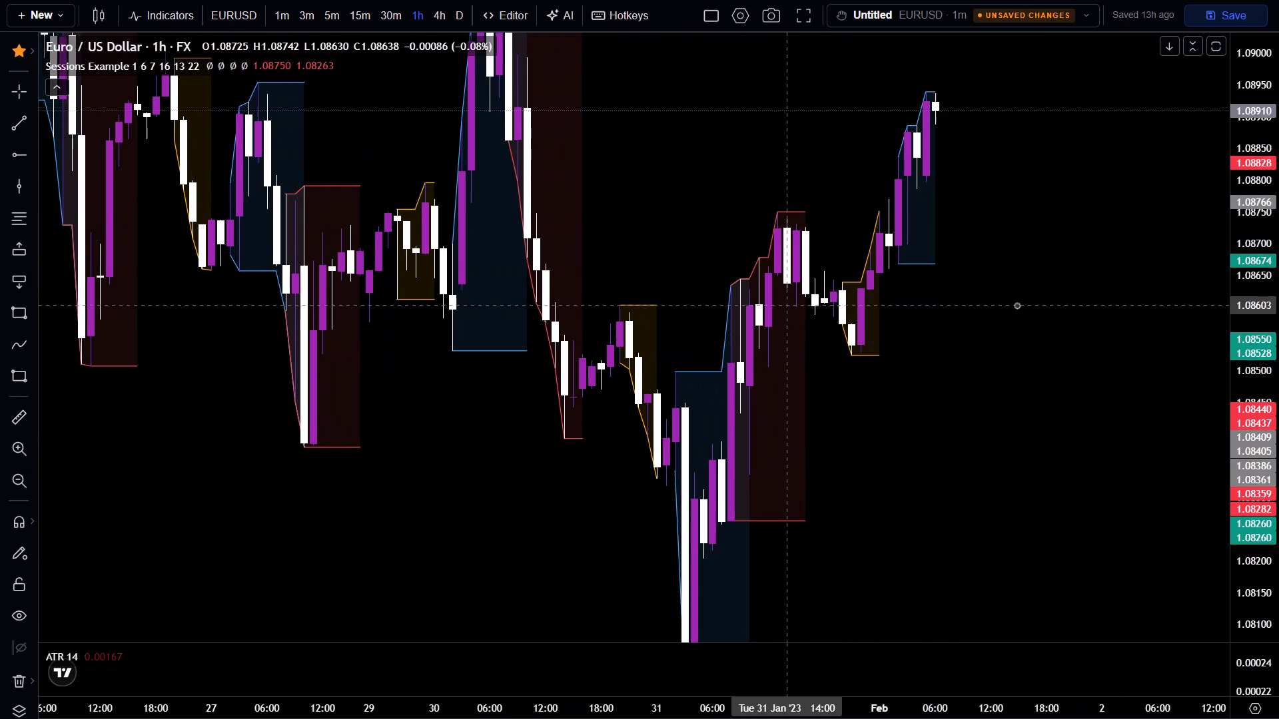
Save the backtesting session with its replay progress and drawings.
left_click(1213, 5)
Exit the full-screen view of the chart.
left_click(853, 3)
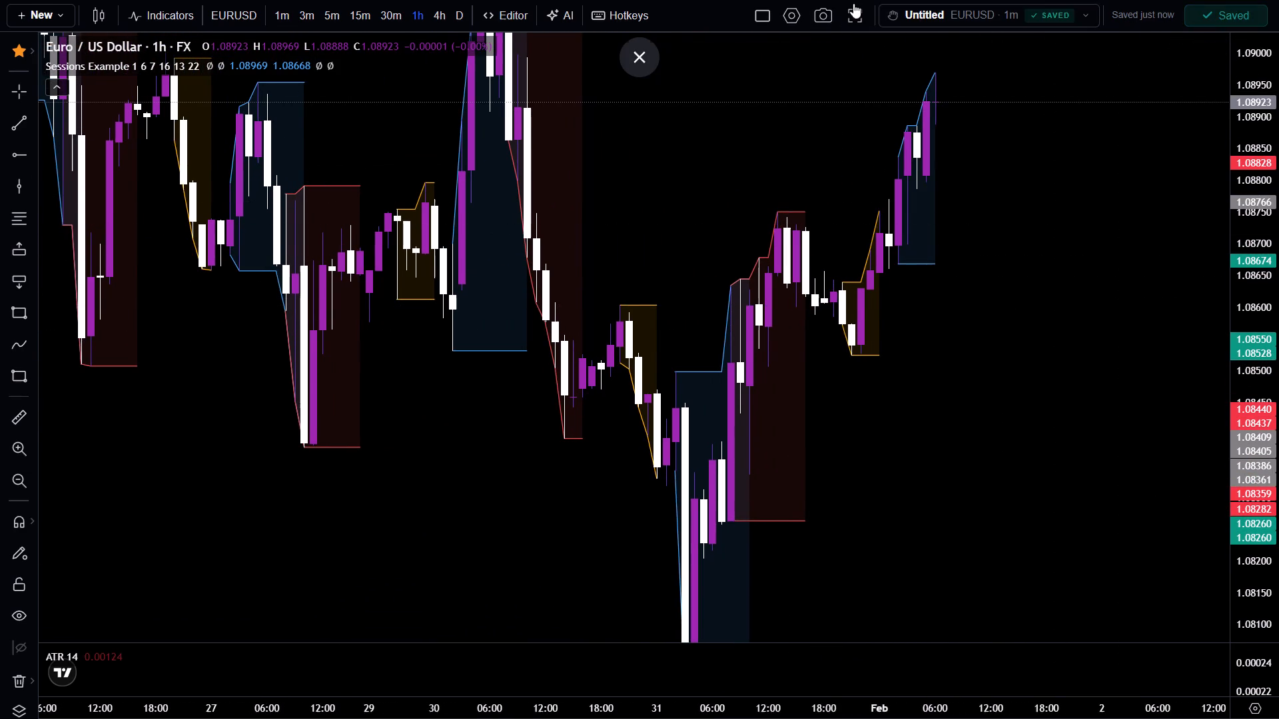
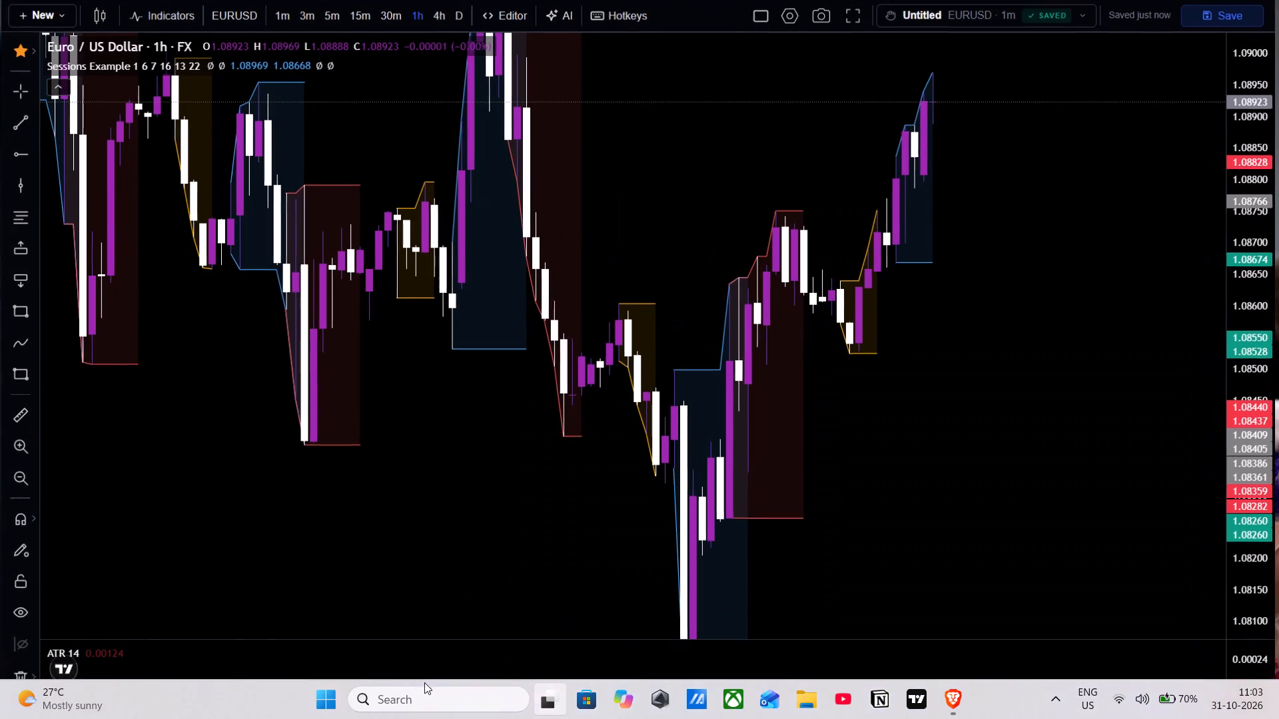
Launch VALORANT through Windows search and bring its Riot Client window into view.
left_click(420, 693)
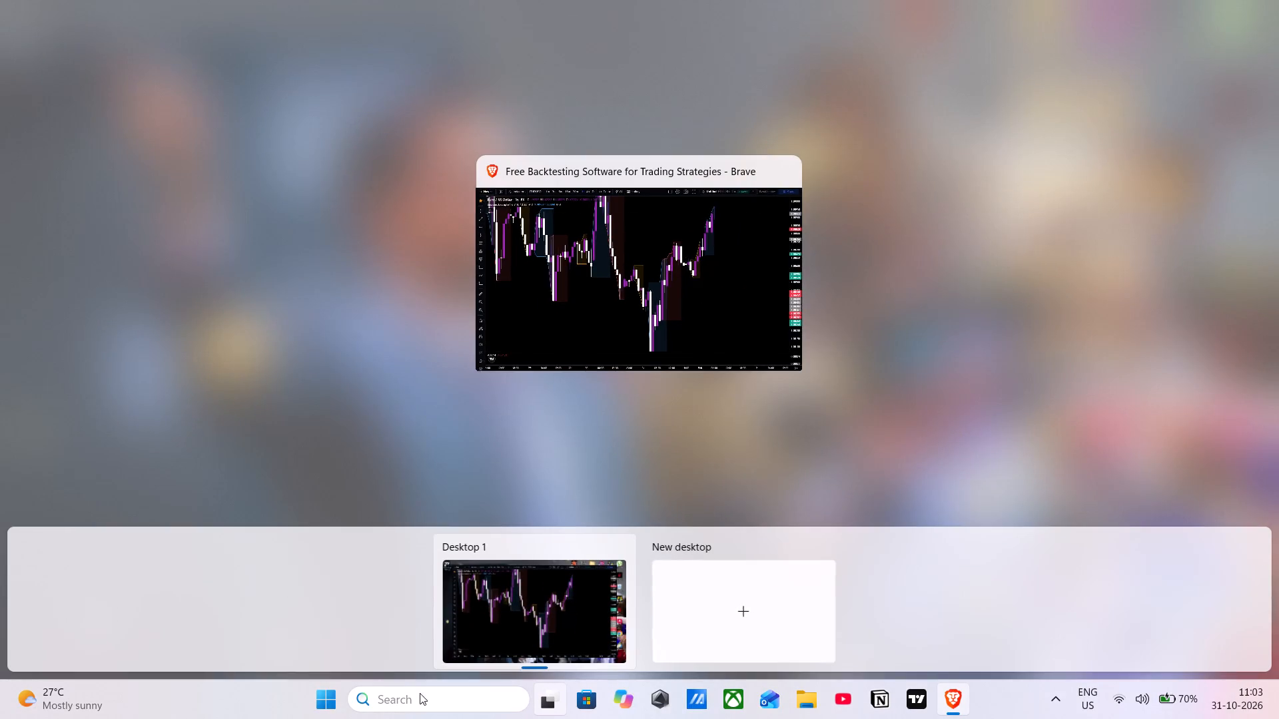
key("v")
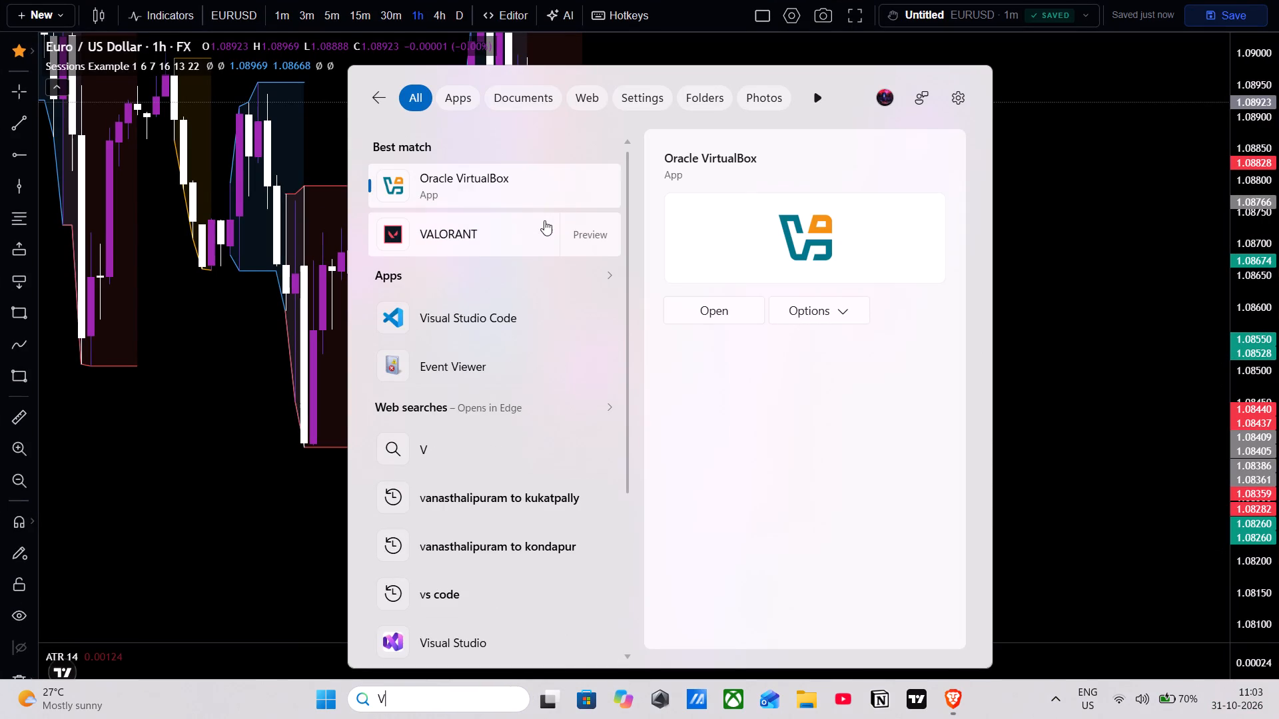
left_click(544, 220)
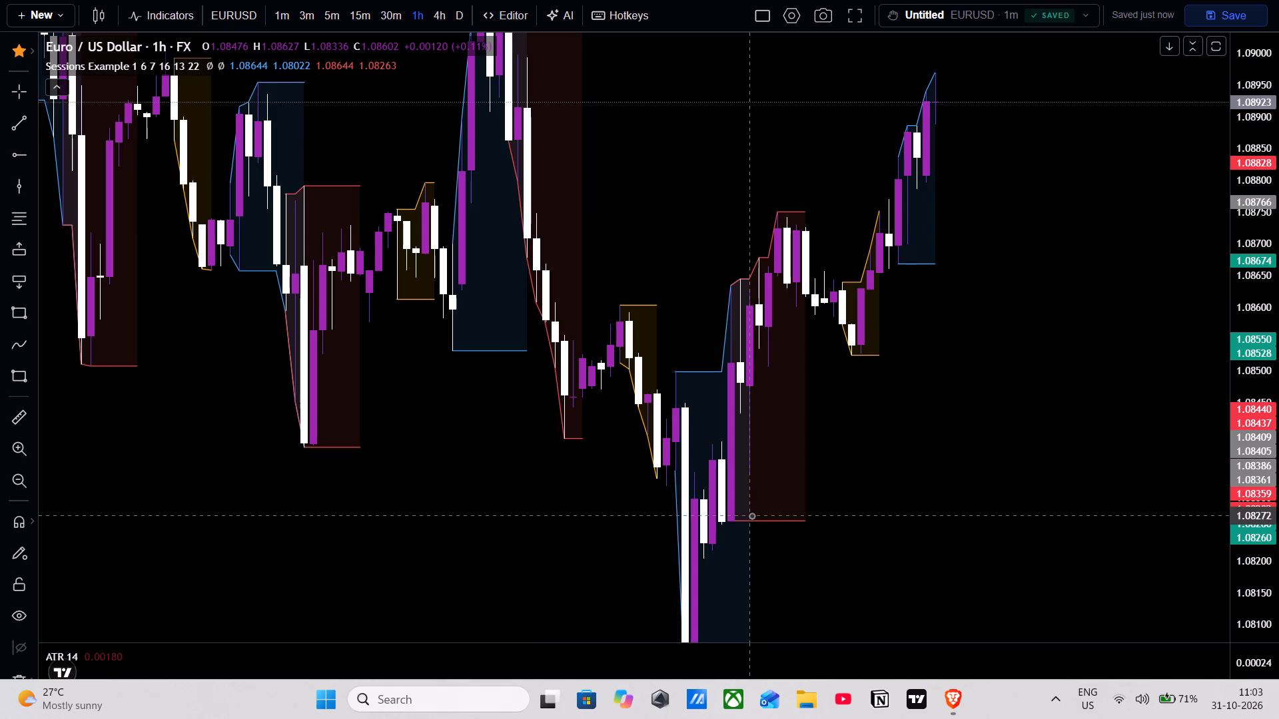
left_click(849, 6)
left_click(1172, 1)
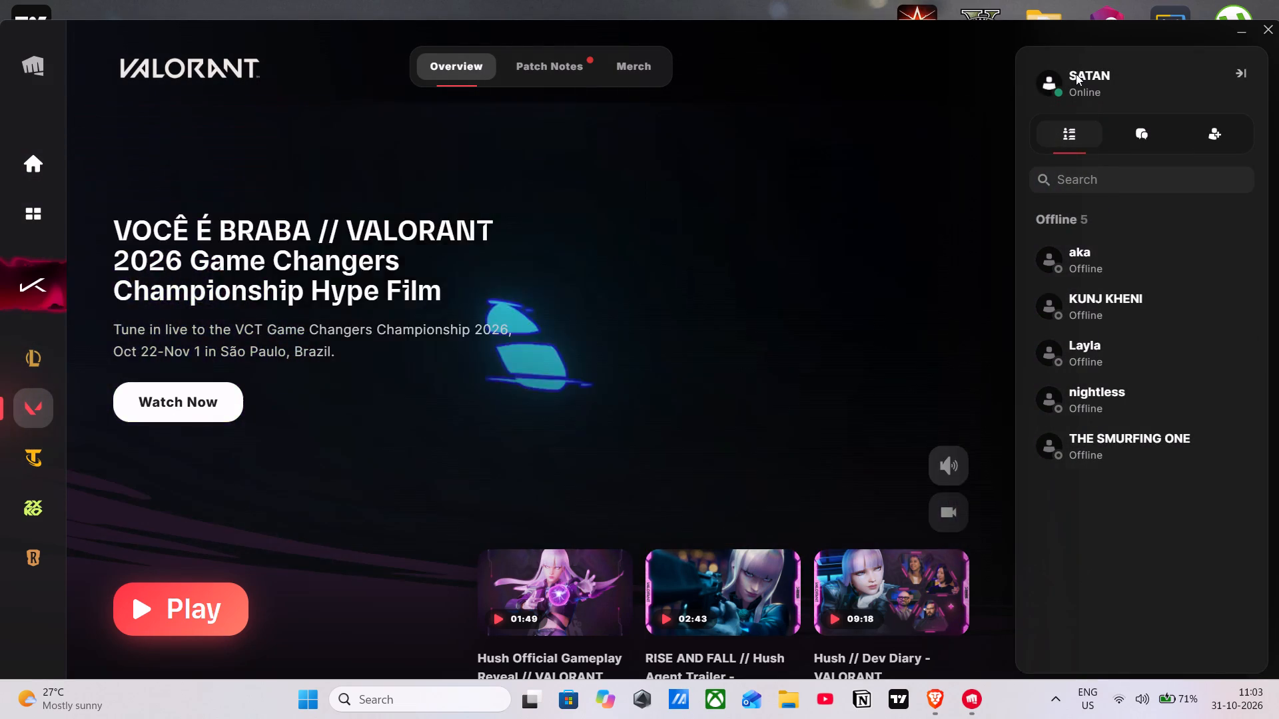
Open the Account Details page for the signed-in profile in the Riot Client.
left_click(1076, 74)
left_click(1057, 81)
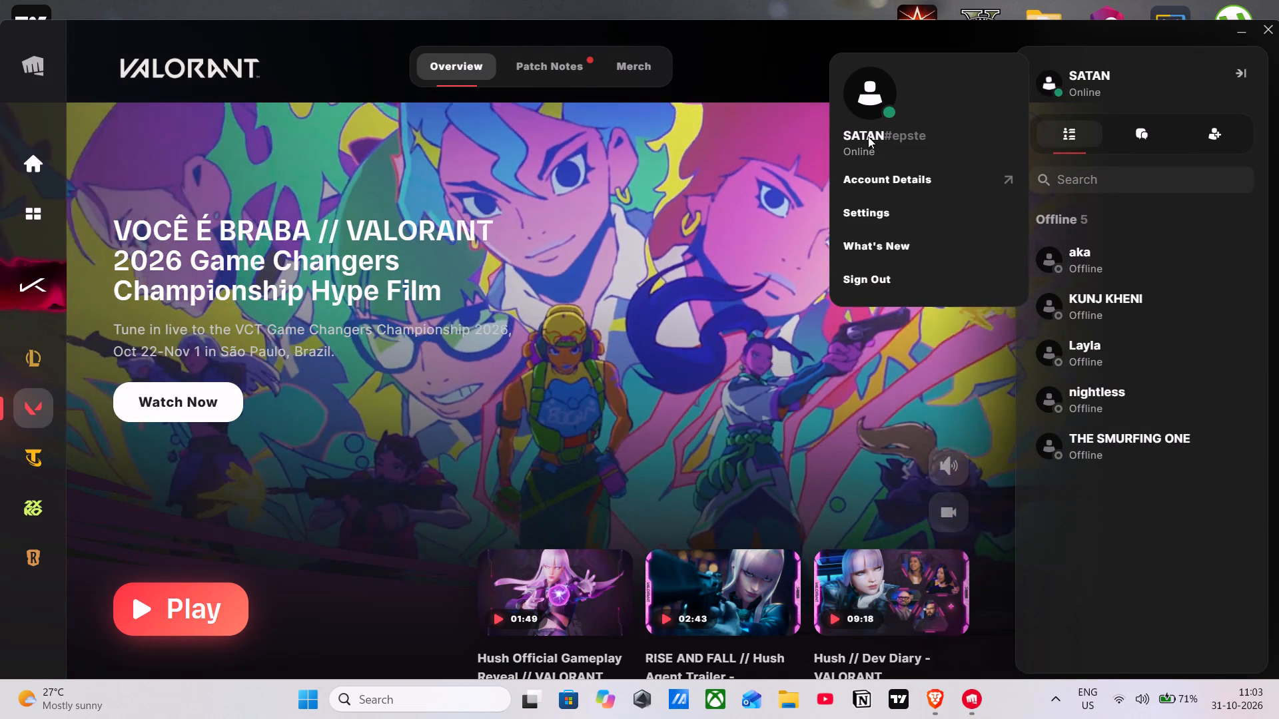
left_click(876, 173)
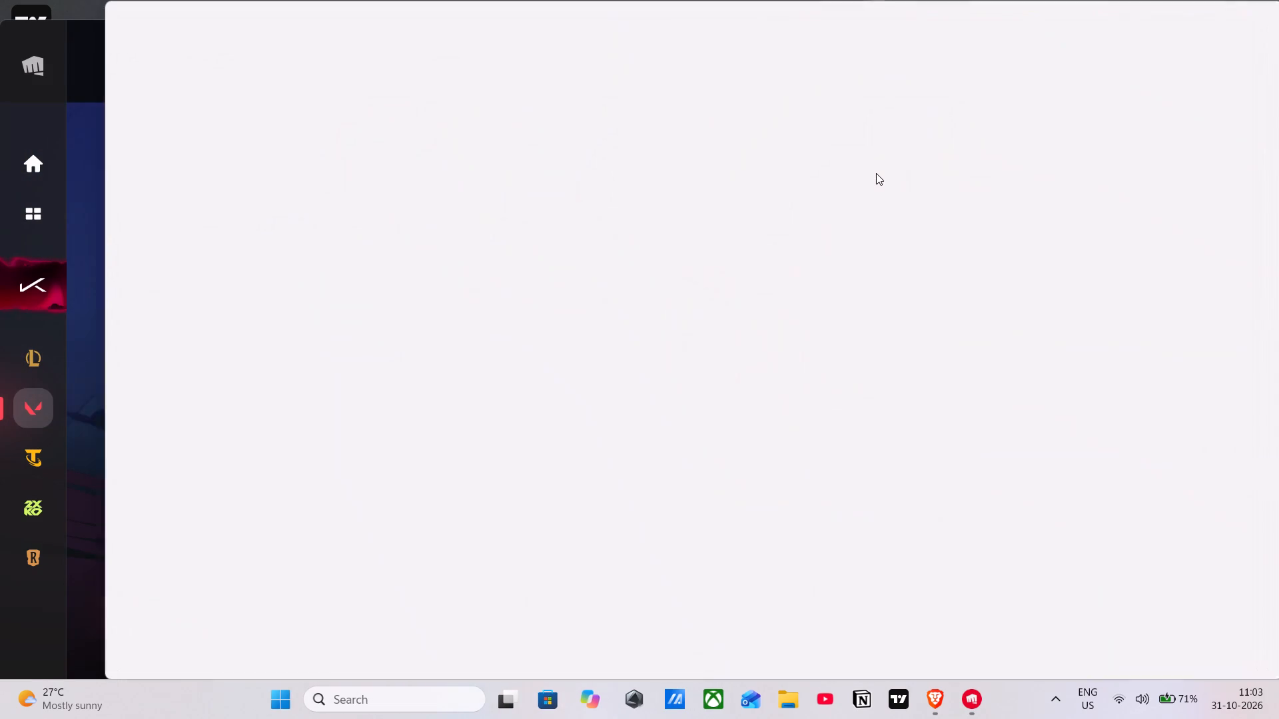